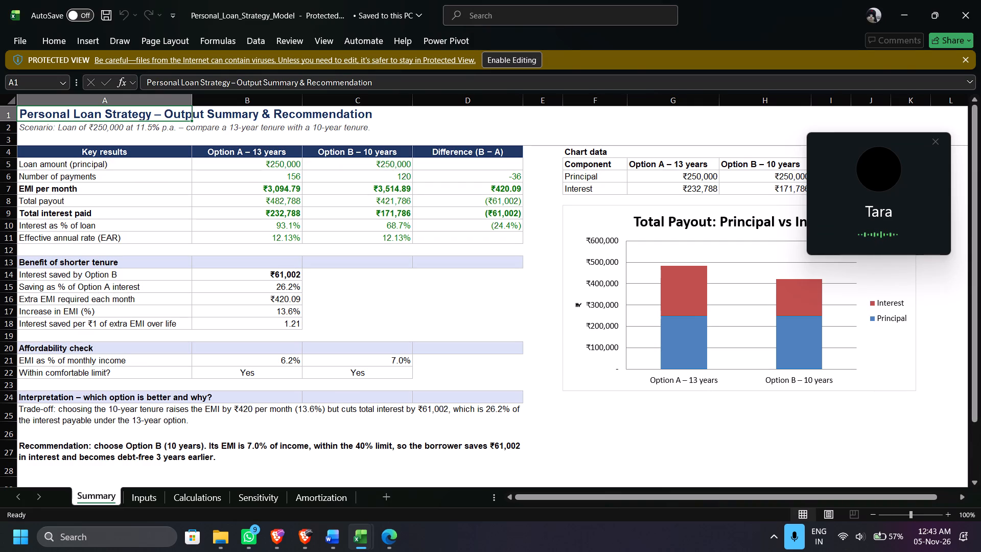
Enable editing of the protected Personal_Loan_Strategy_Model workbook.
click(484, 60)
Select the title cells A1 to C1 on the Summary sheet.
drag(126, 151, 311, 156)
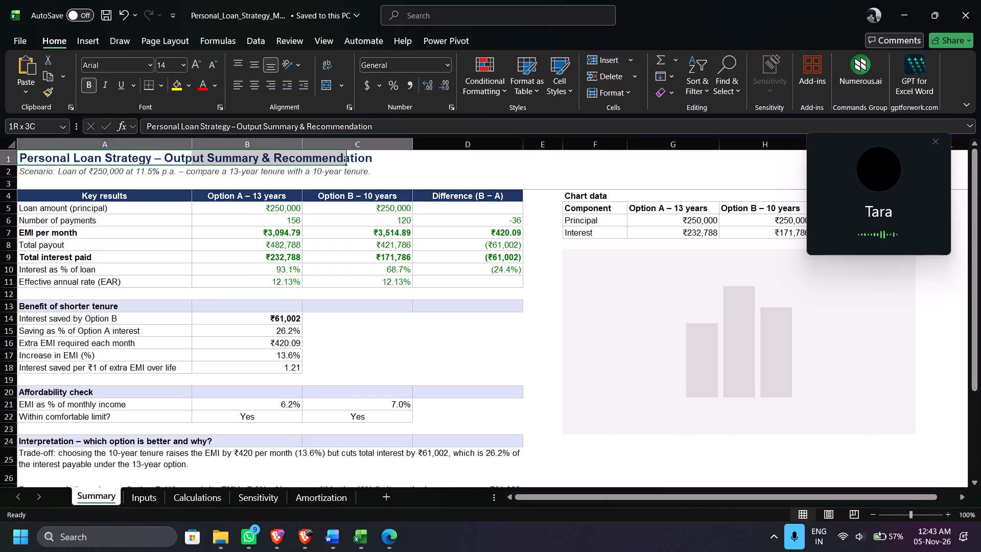
Review the Summary sheet from the title and scenario line through the Interpretation section and the key results.
drag(311, 156, 339, 157)
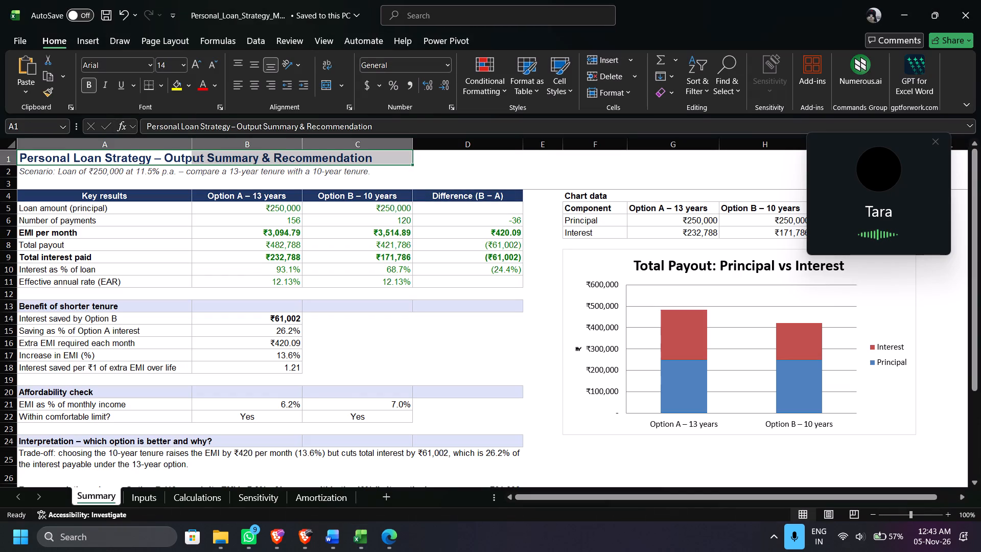
click(70, 167)
scroll(391, 242, down, 3)
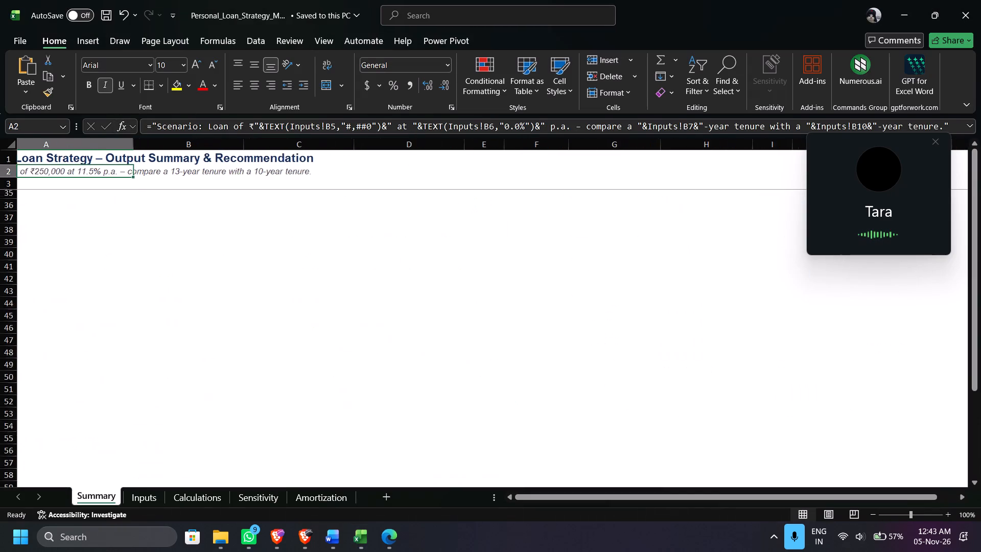
scroll(391, 242, right, 3)
scroll(391, 242, up, 2)
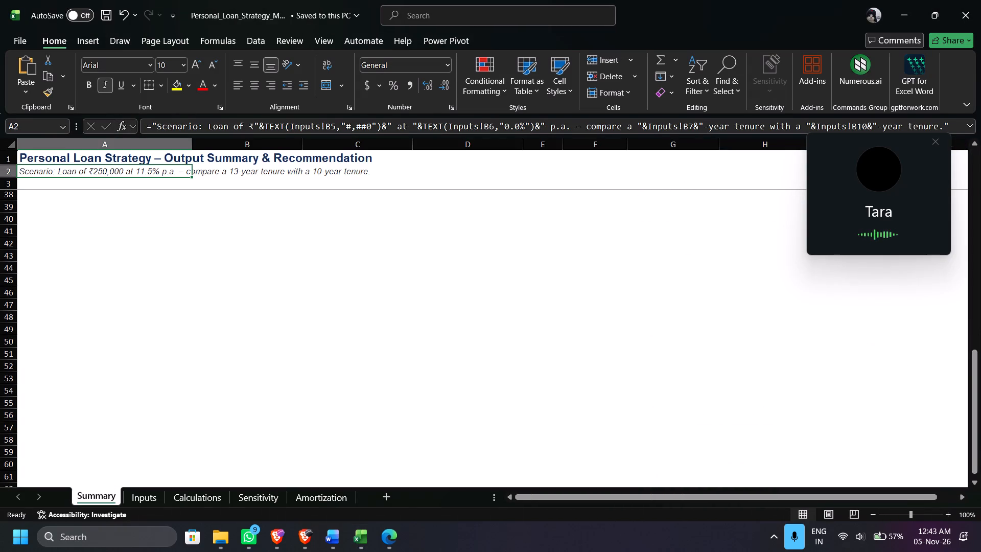
scroll(516, 287, up, 2)
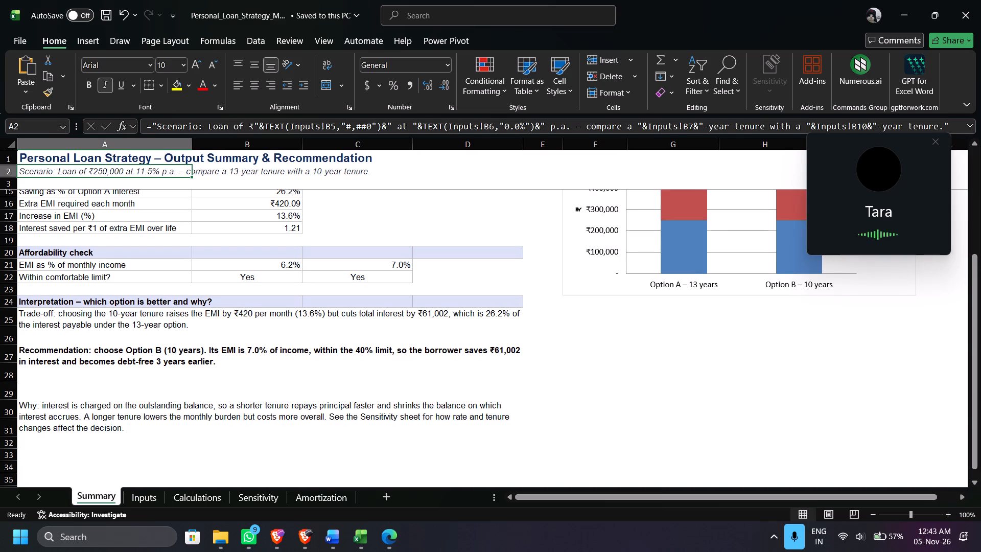
click(46, 302)
scroll(192, 362, up, 4)
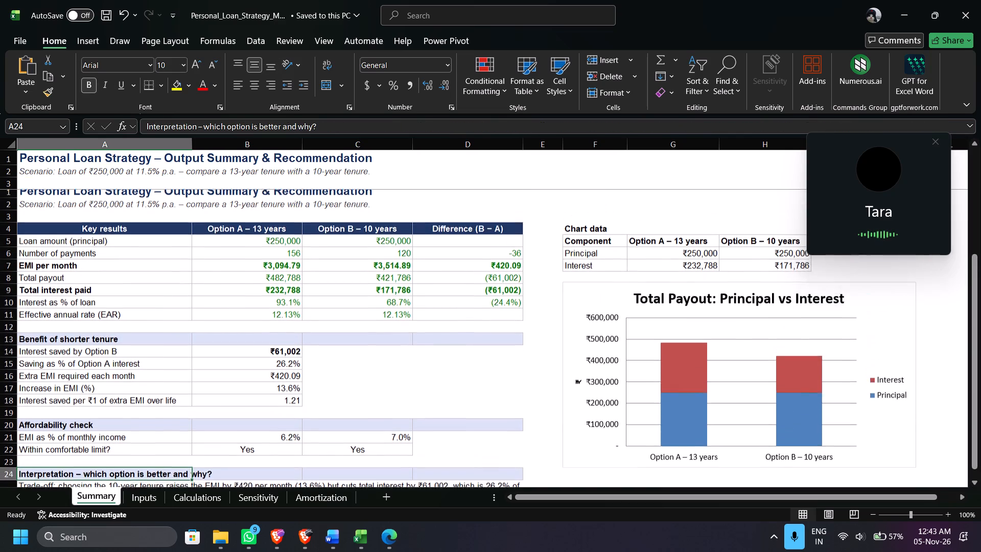
scroll(192, 362, up, 1)
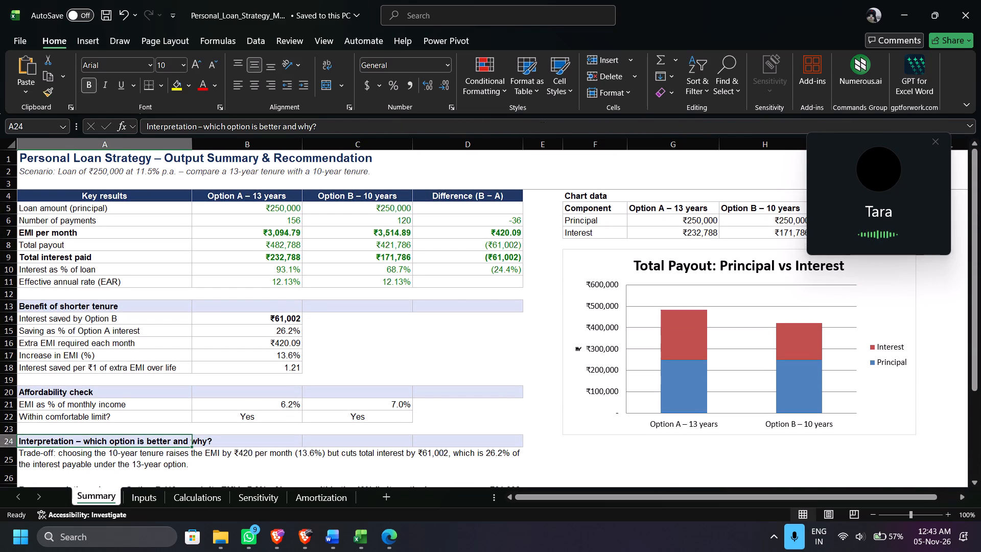
Clear the contents of the Chart data table in F4:H7 on the Summary sheet.
drag(591, 199, 773, 237)
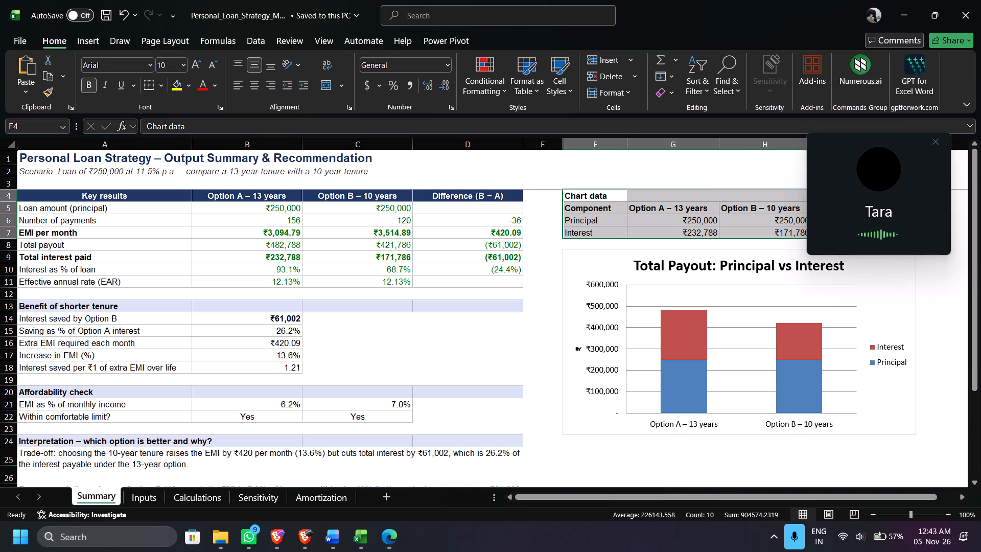
scroll(773, 237, left, 2)
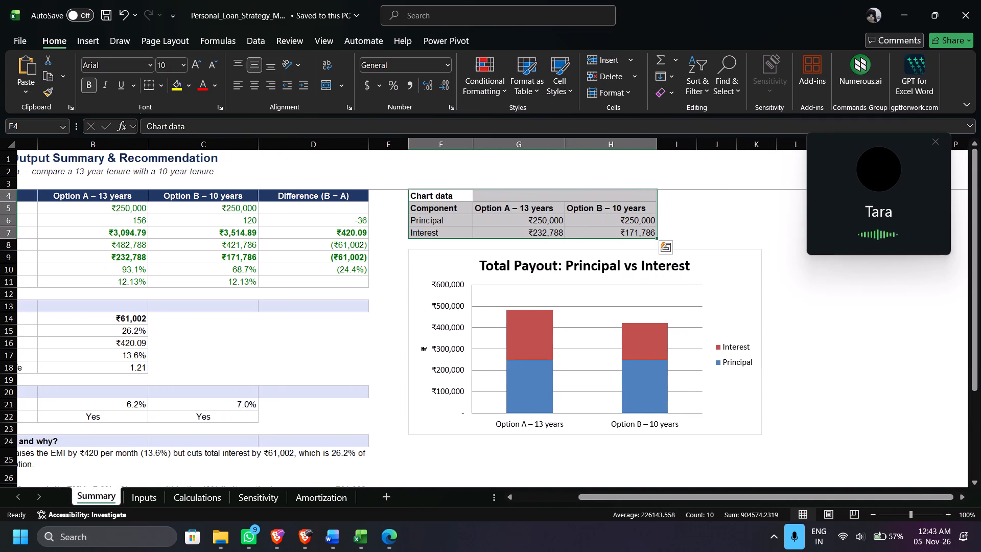
click(651, 233)
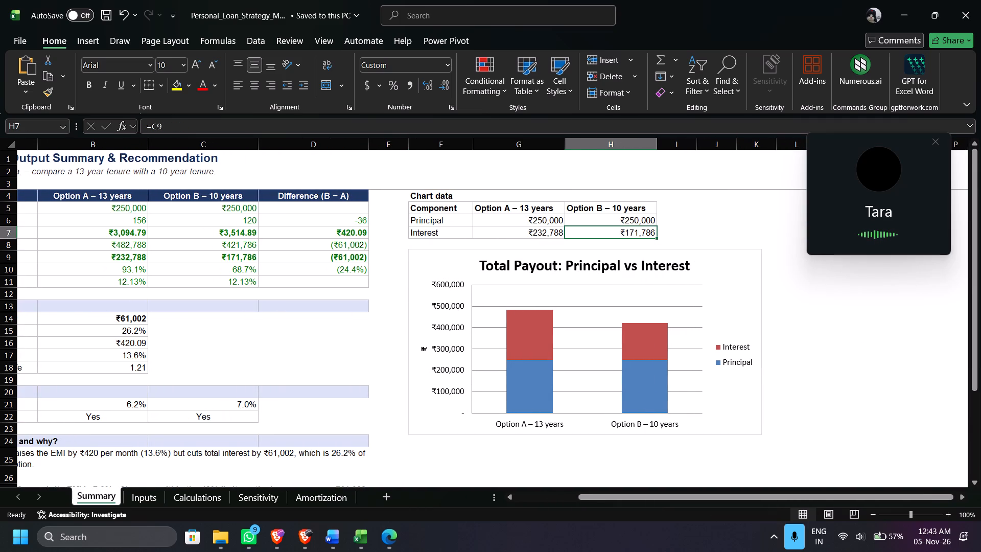
drag(431, 196, 694, 292)
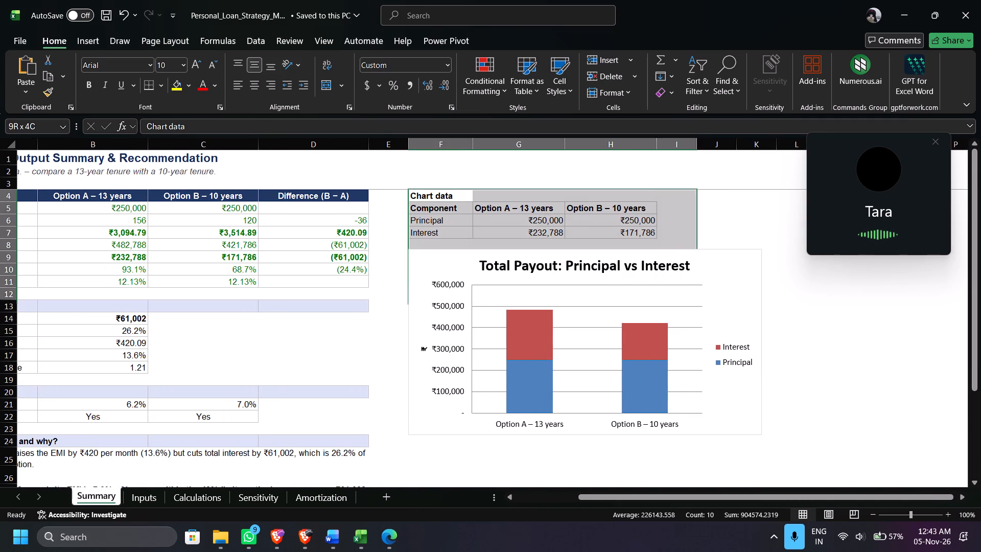
drag(694, 292, 648, 235)
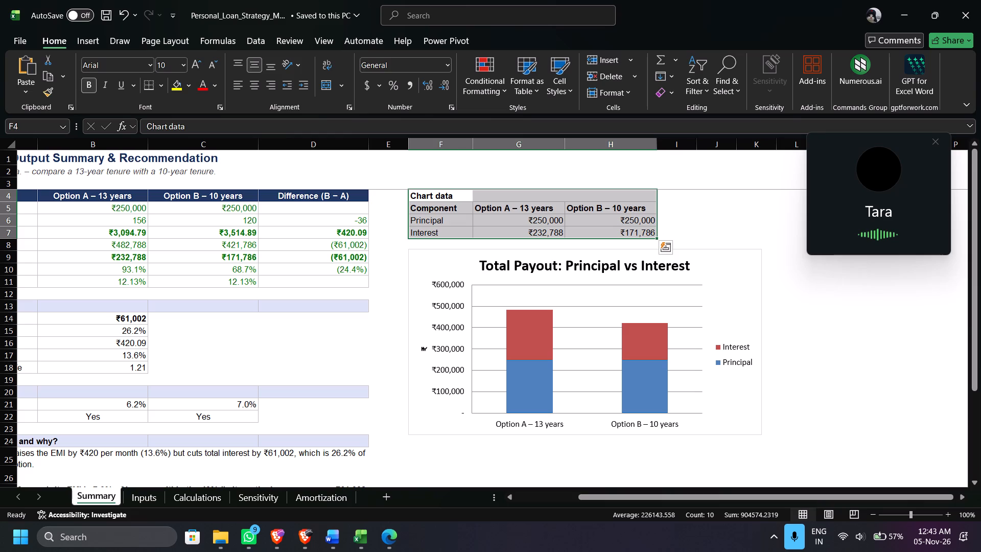
key(Delete)
Delete the "Total Payout: Principal vs Interest" chart from the Summary sheet.
click(433, 251)
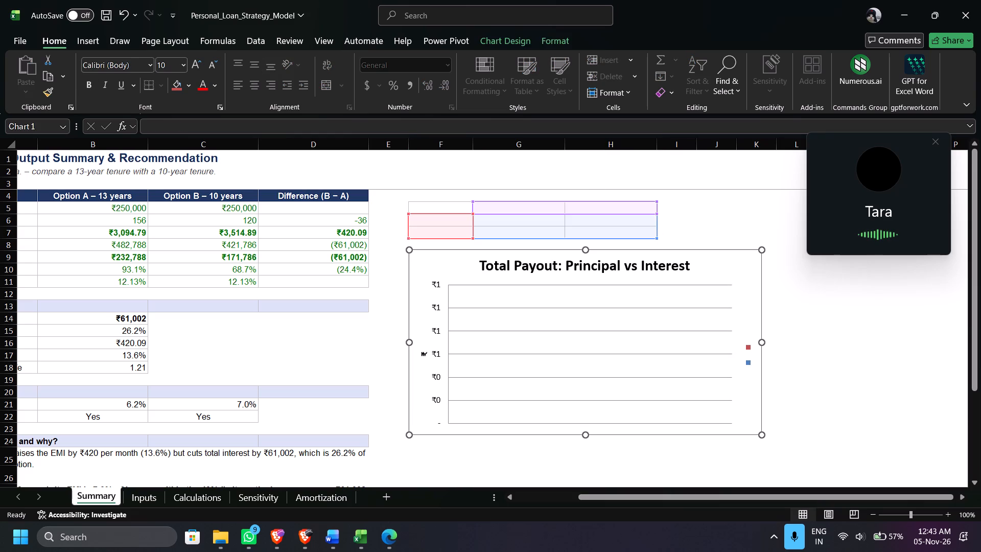
key(Delete)
click(535, 274)
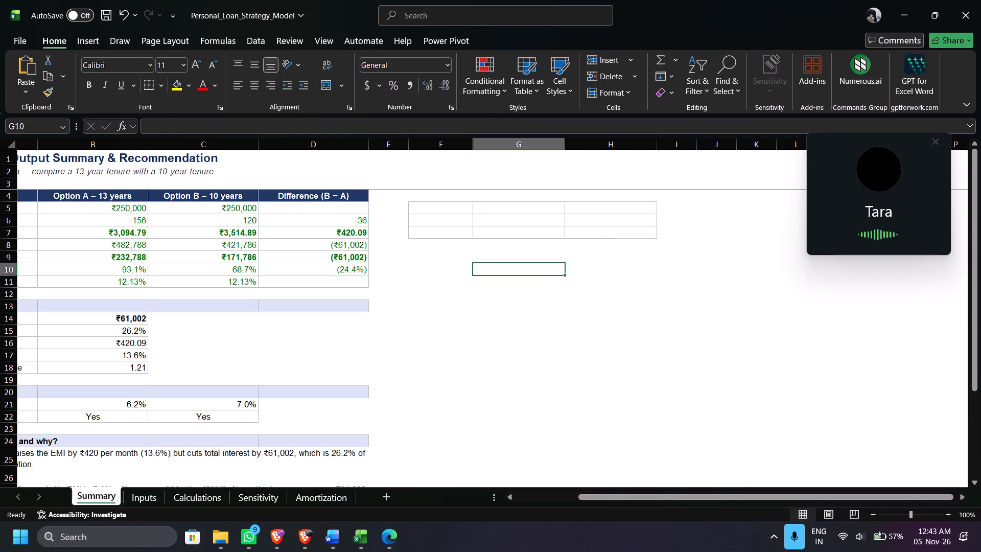
Remove all borders from the emptied cells F5:H7.
drag(447, 210, 596, 229)
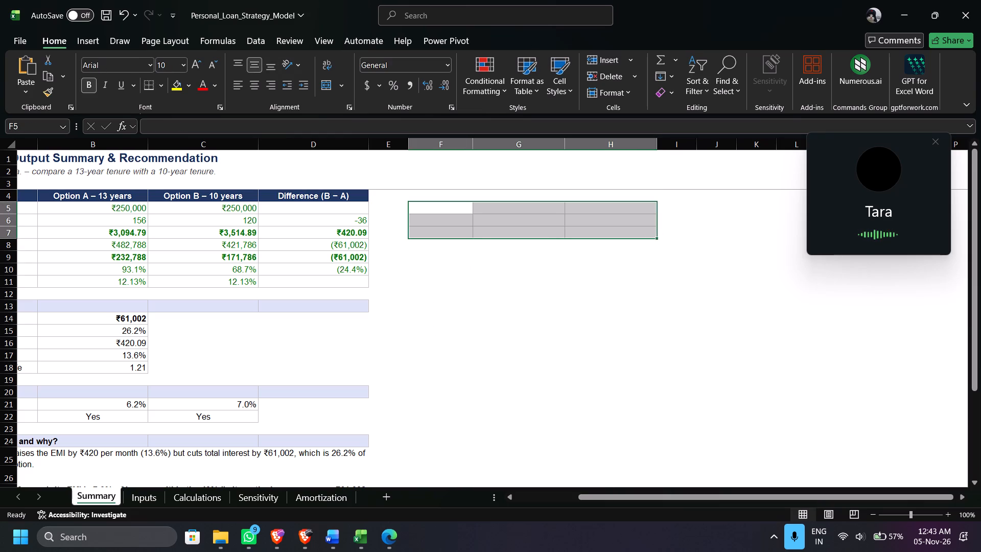
click(166, 87)
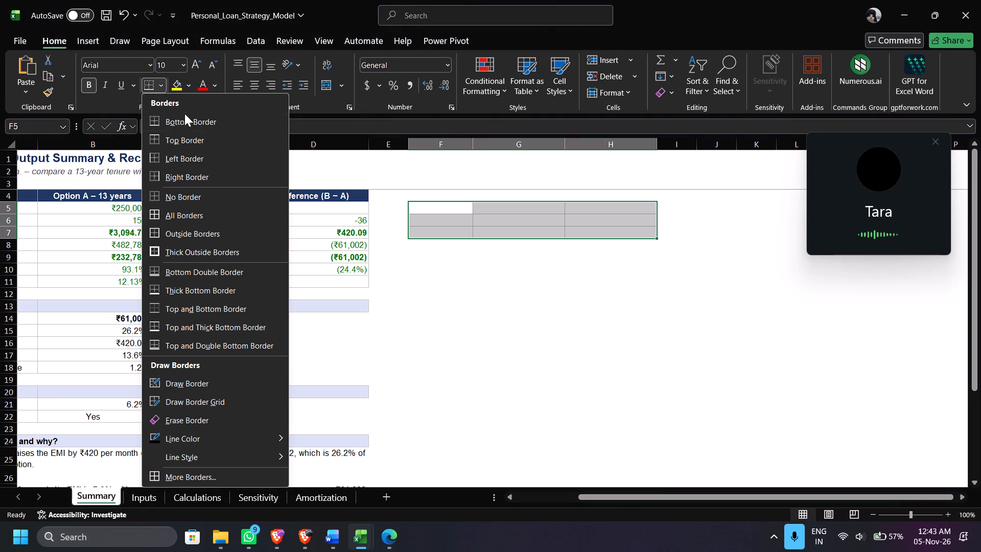
click(211, 202)
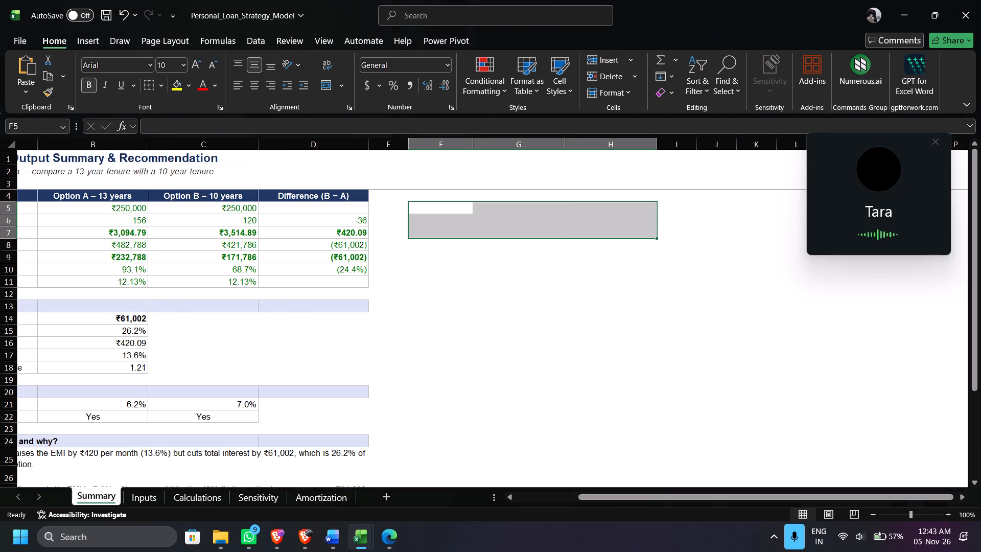
click(547, 336)
Show gridlines on the Summary sheet.
scroll(547, 336, right, 4)
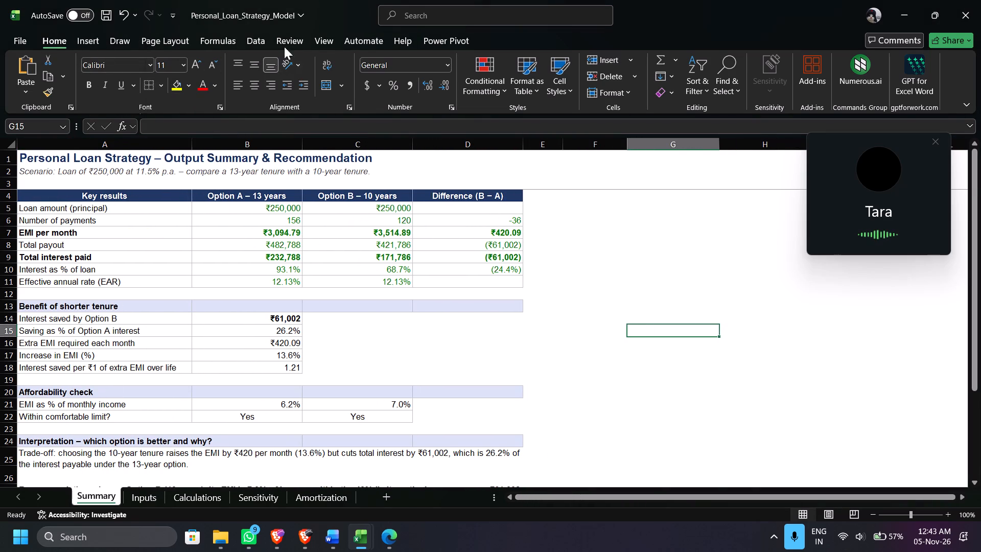
click(316, 46)
click(414, 82)
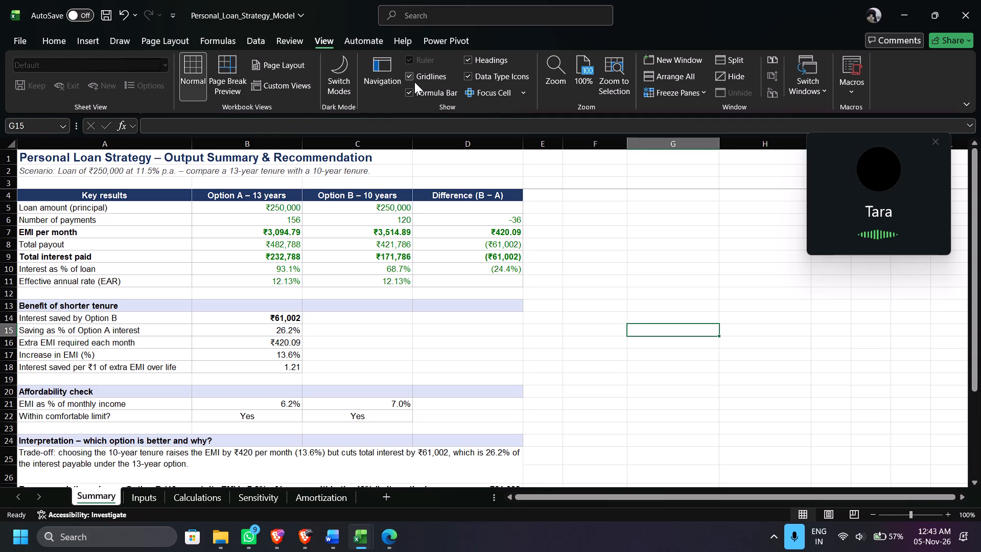
Consult the Calculations sheet and clear the Summary's key result values from EMI per month through Effective annual rate, including the differences.
scroll(590, 306, right, 2)
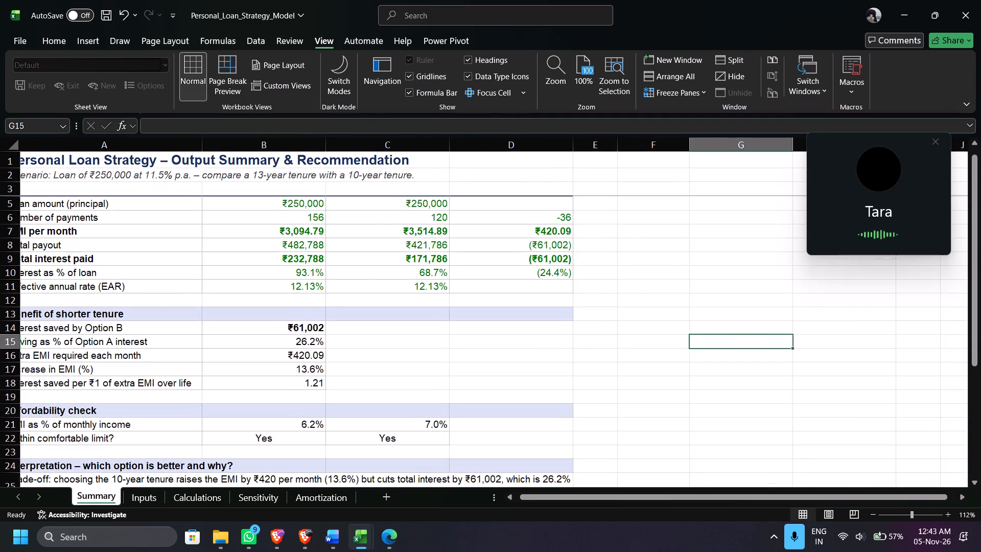
scroll(151, 295, right, 1)
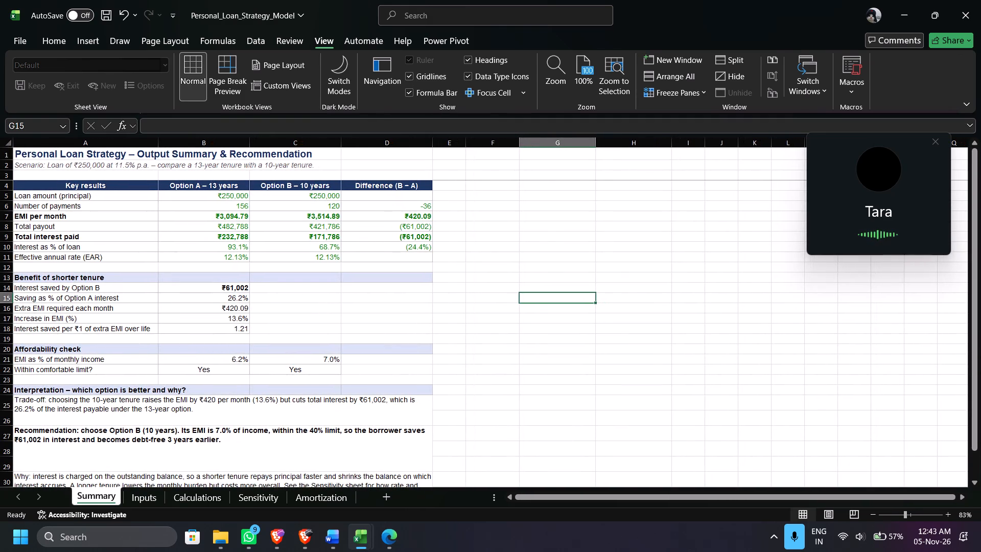
scroll(58, 234, right, 1)
click(296, 232)
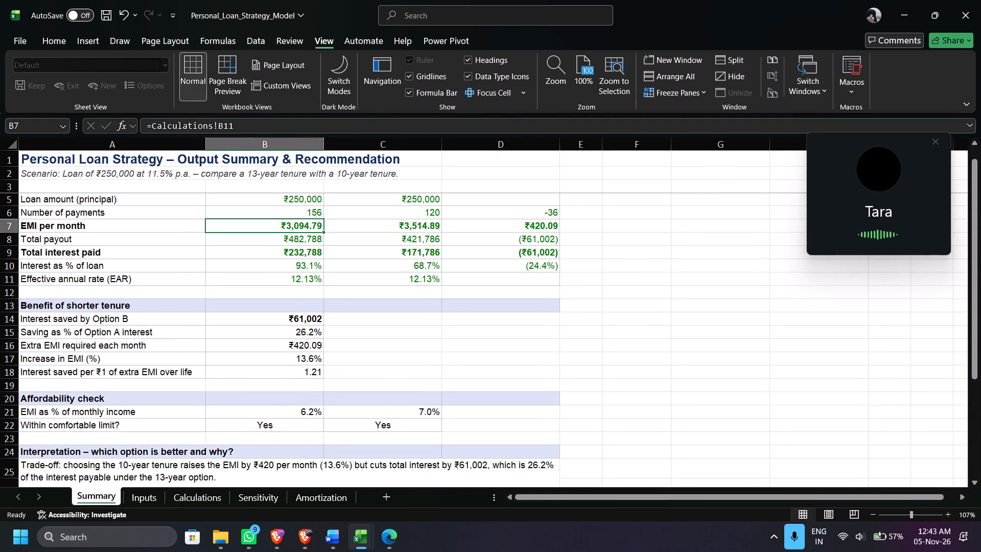
click(214, 502)
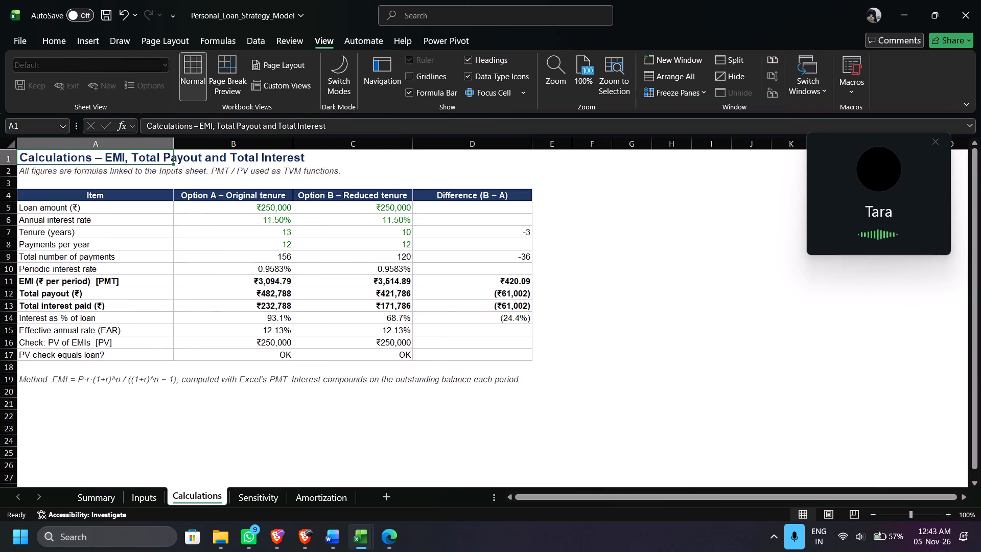
click(103, 490)
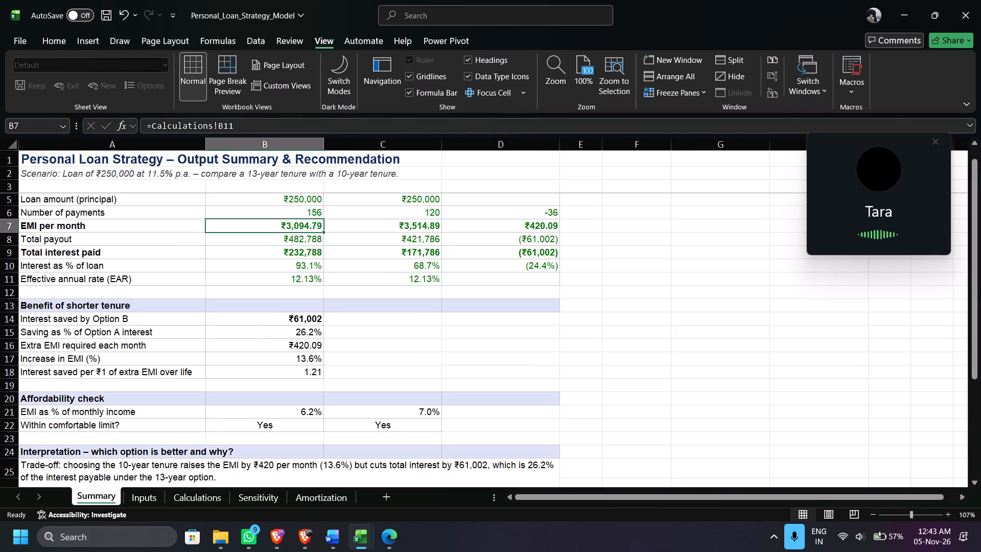
click(272, 231)
drag(267, 222, 357, 224)
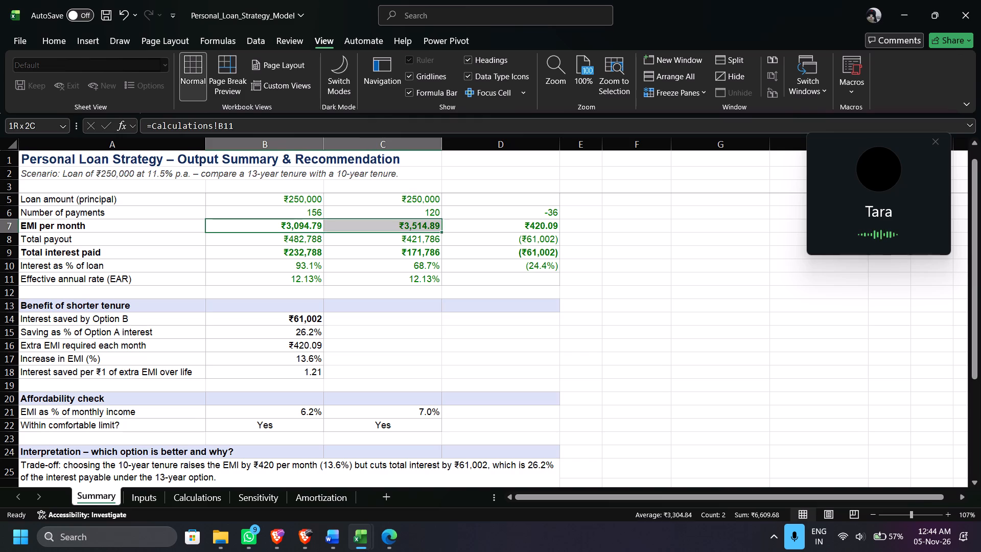
drag(357, 224, 497, 271)
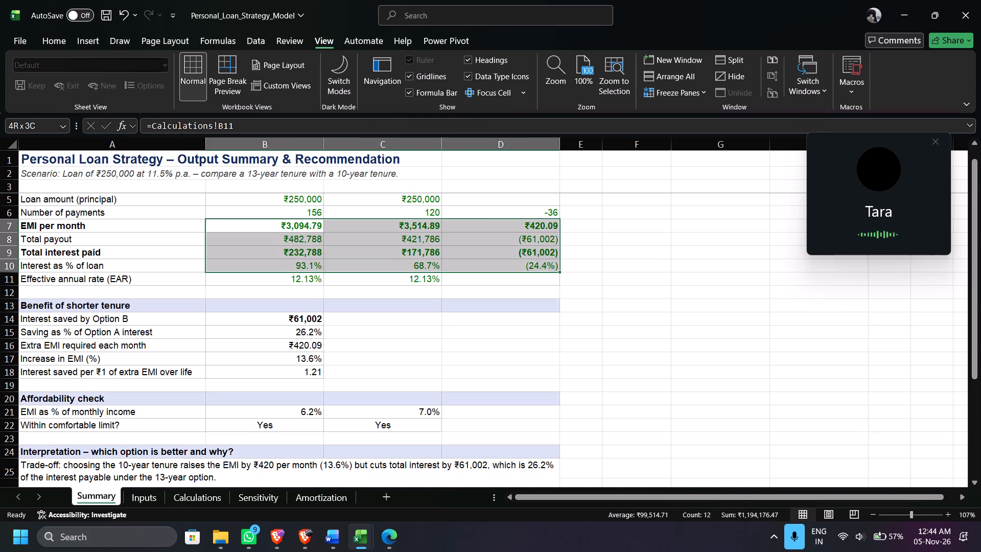
drag(497, 271, 496, 270)
key(Delete)
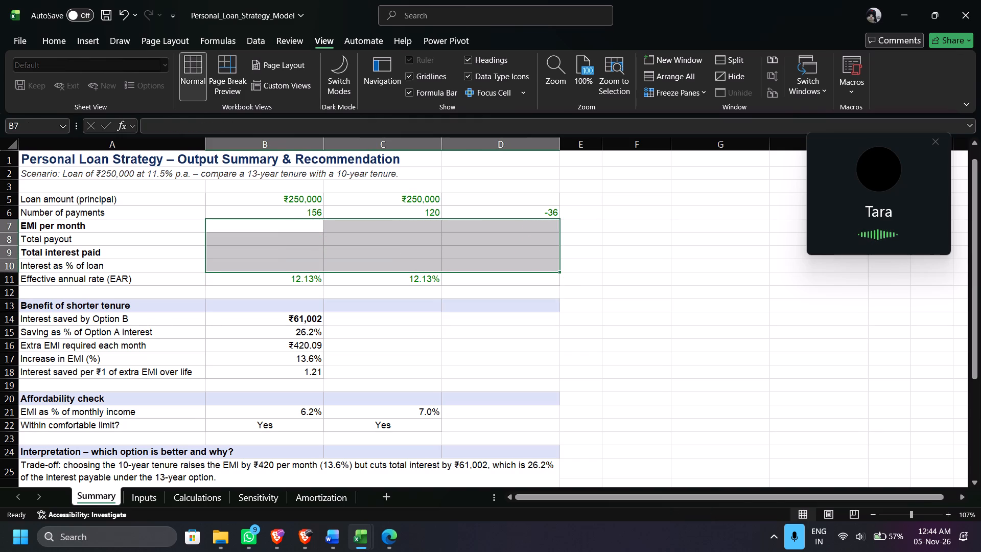
drag(247, 280, 404, 281)
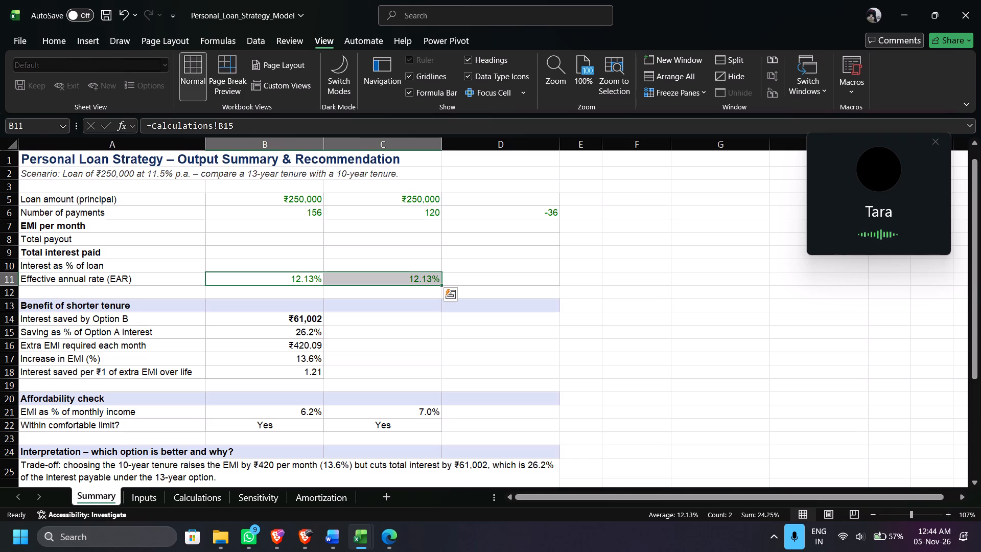
key(Delete)
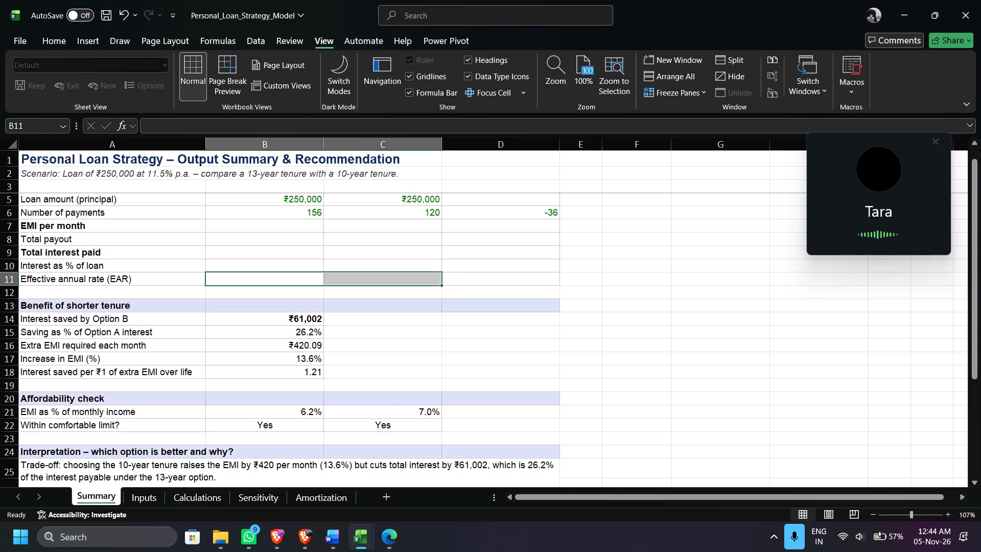
Clear the Benefit of shorter tenure values in B14:B18 and the Affordability check values in B21:C22.
drag(291, 315, 292, 367)
key(Delete)
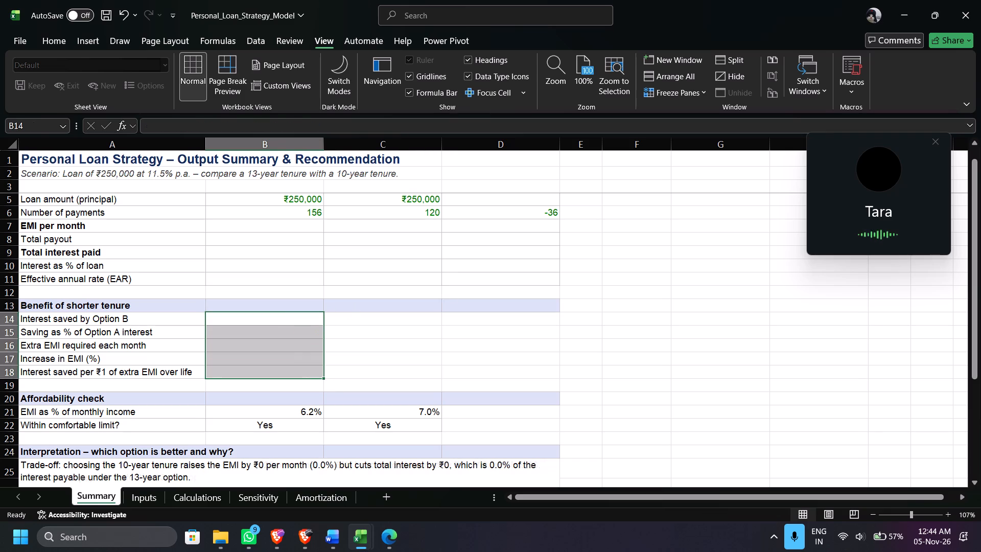
drag(247, 411, 377, 427)
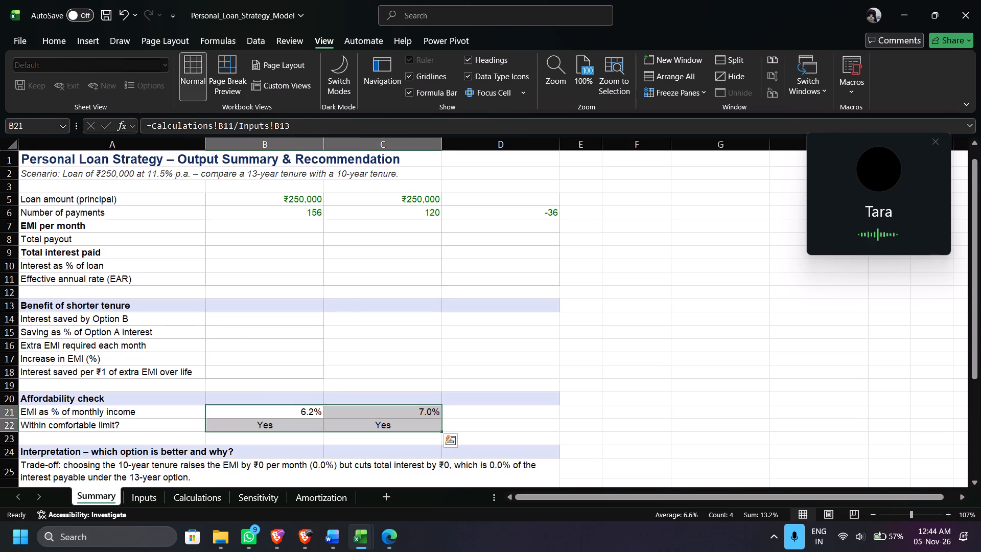
key(Delete)
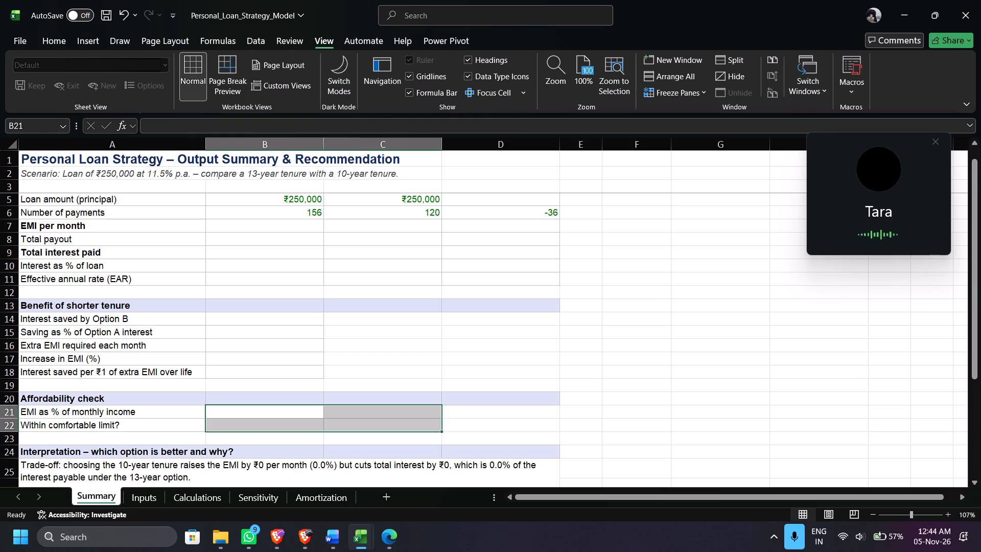
Check the remaining Summary content and examine the Inputs sheet's values, reduced tenure formula and colour legend.
click(527, 214)
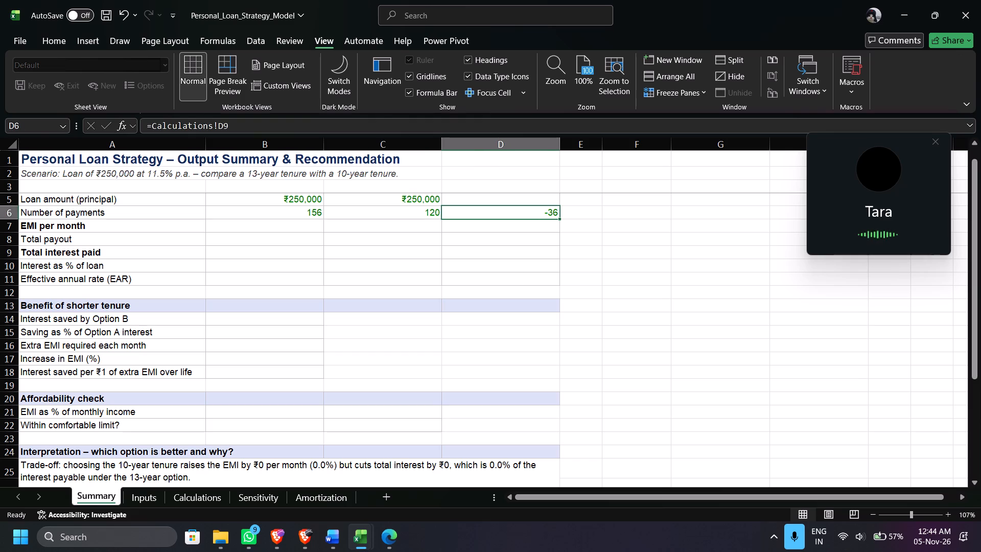
scroll(207, 349, down, 2)
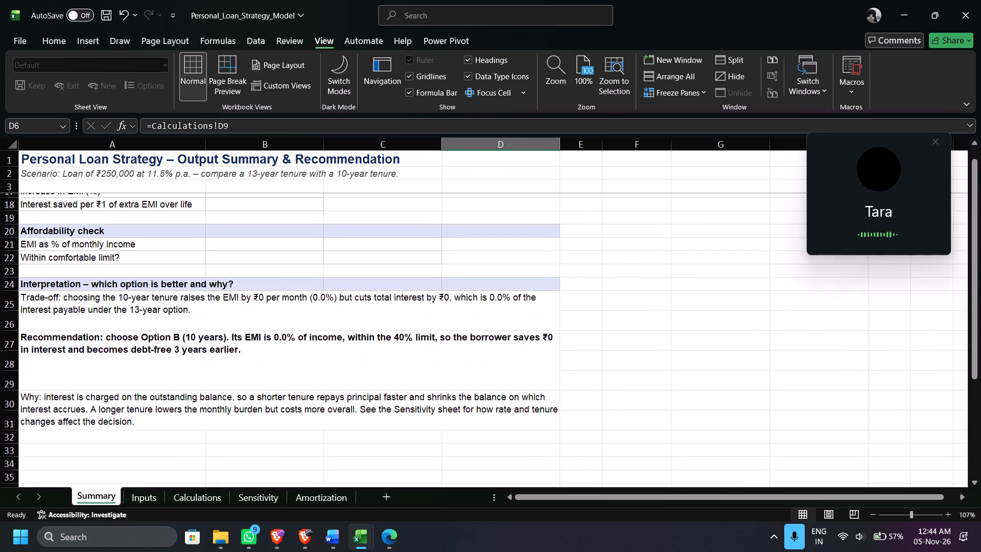
click(50, 233)
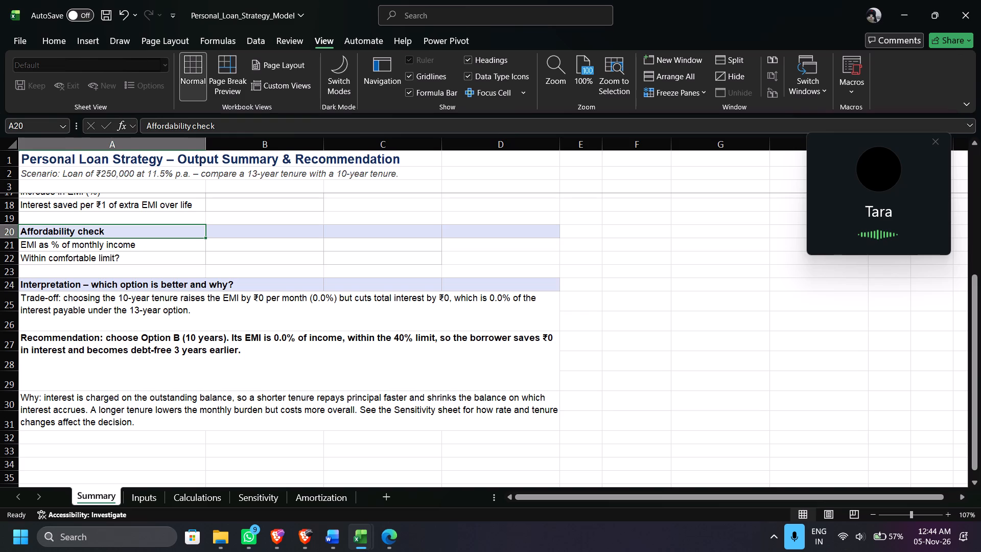
click(161, 497)
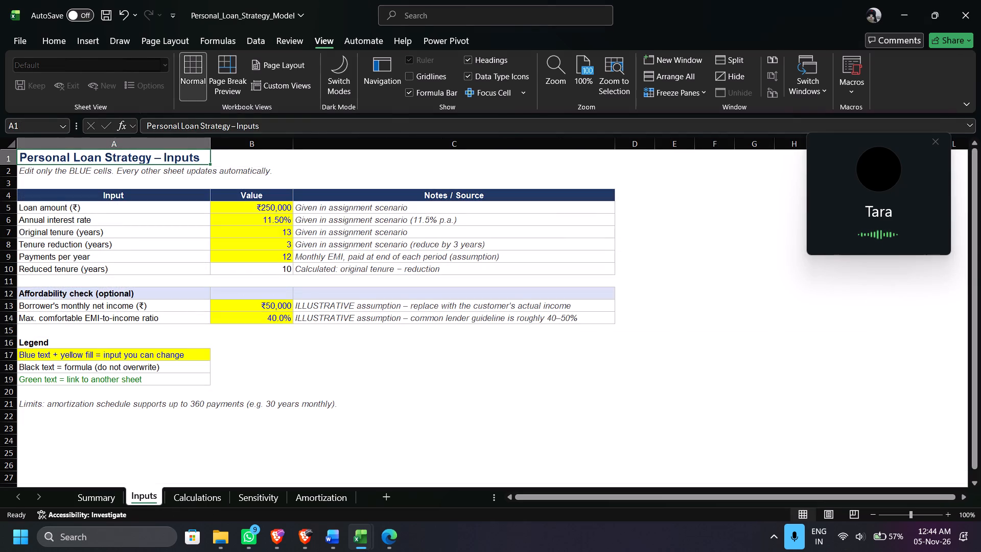
click(266, 221)
click(281, 252)
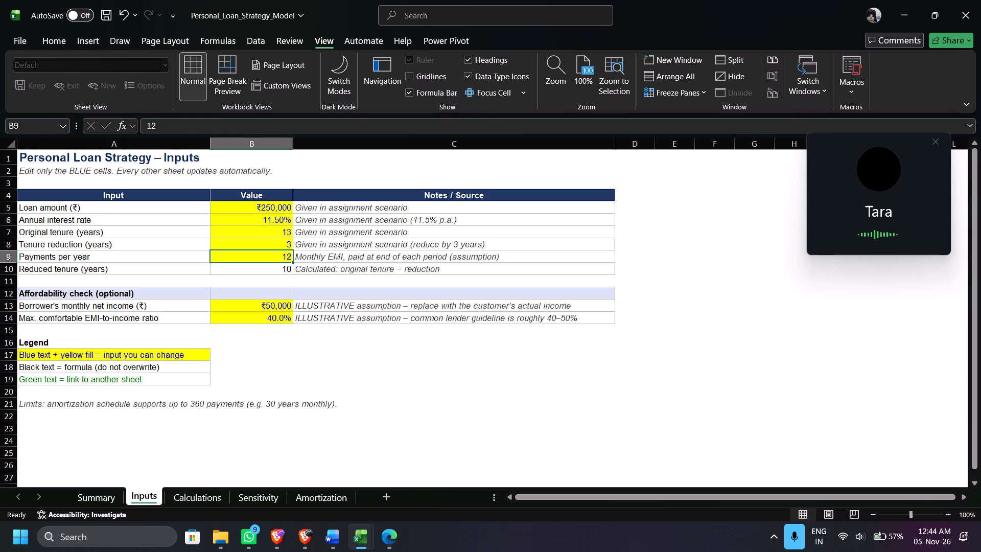
click(280, 267)
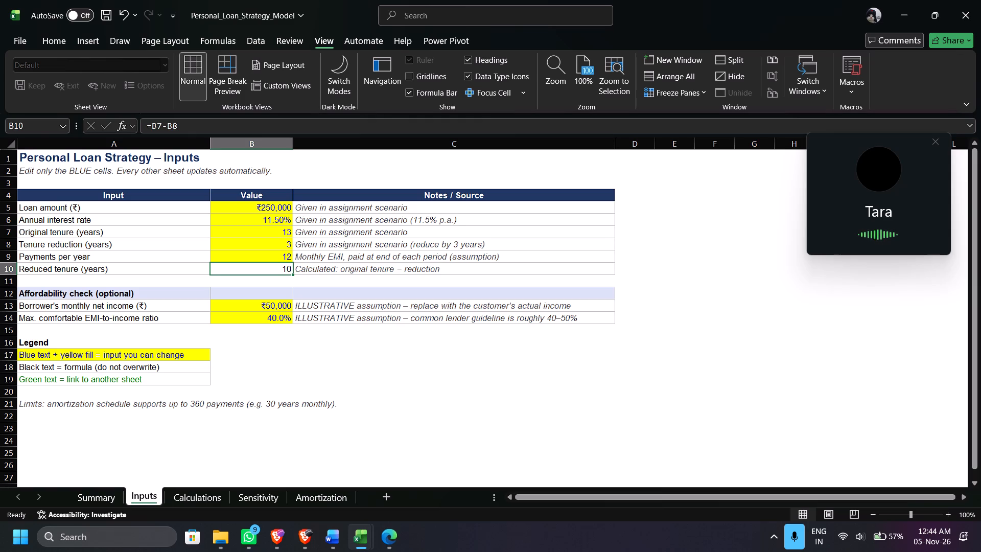
click(258, 247)
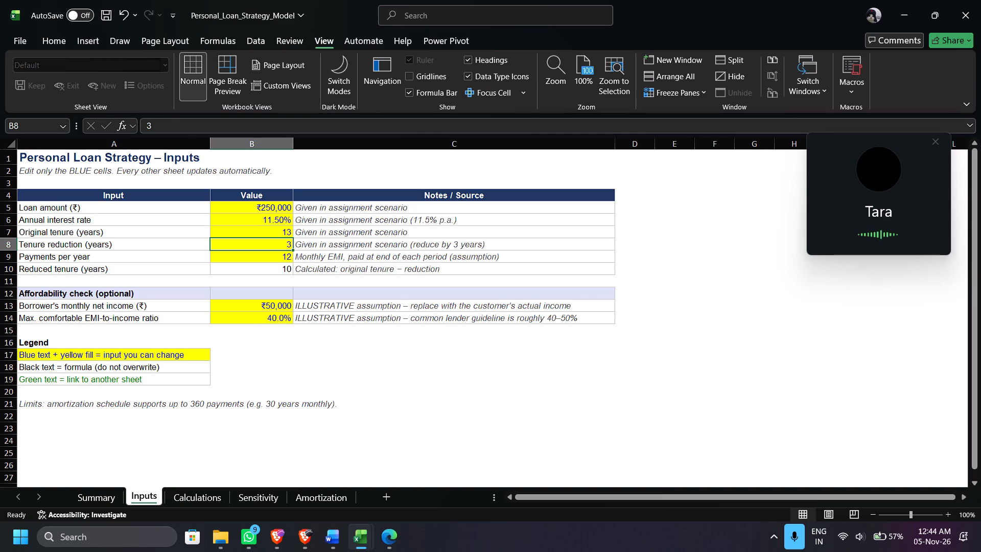
click(266, 271)
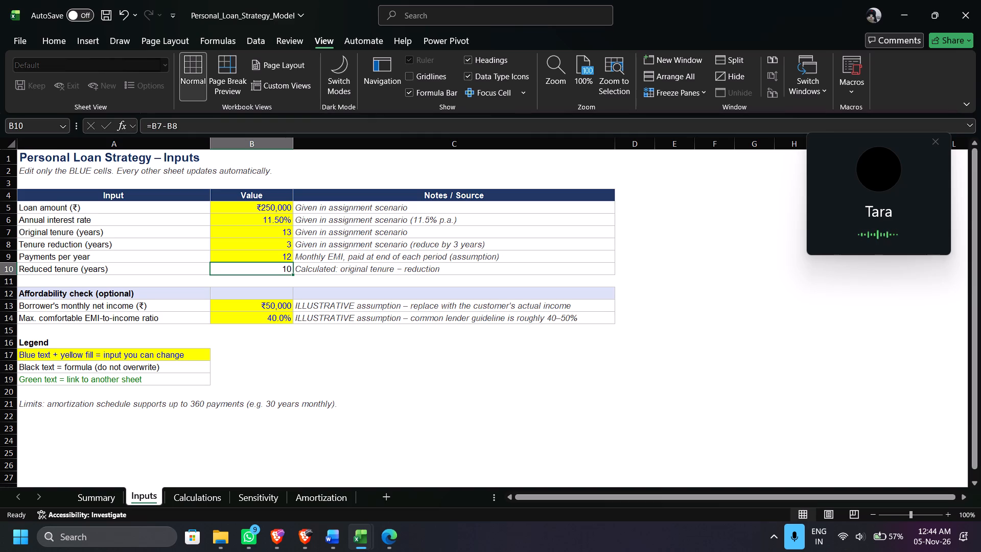
click(277, 238)
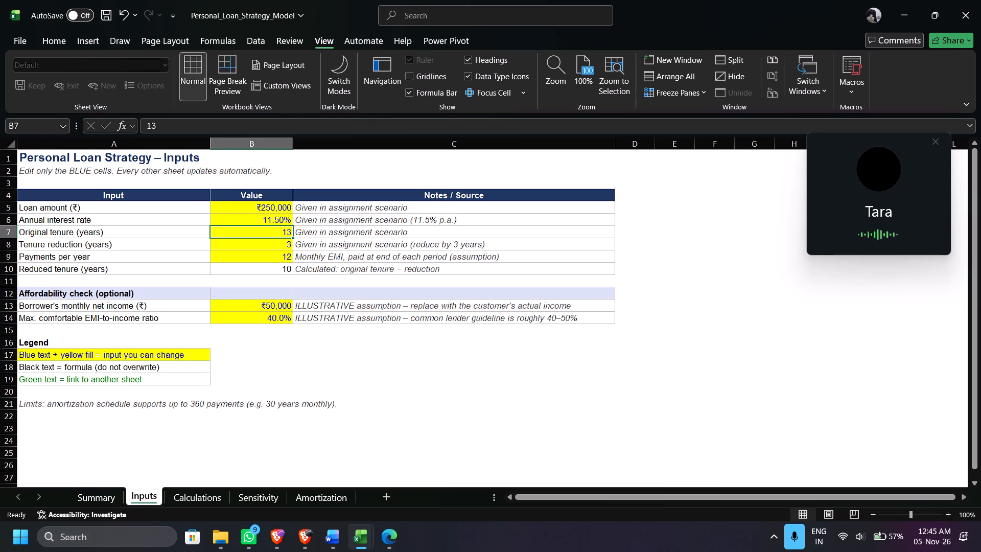
drag(61, 355, 77, 383)
click(85, 366)
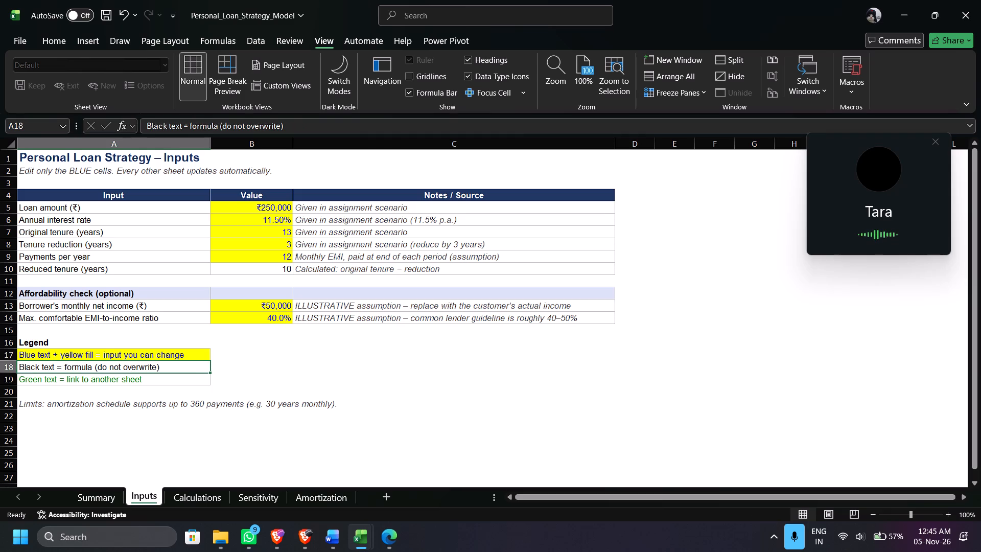
click(271, 266)
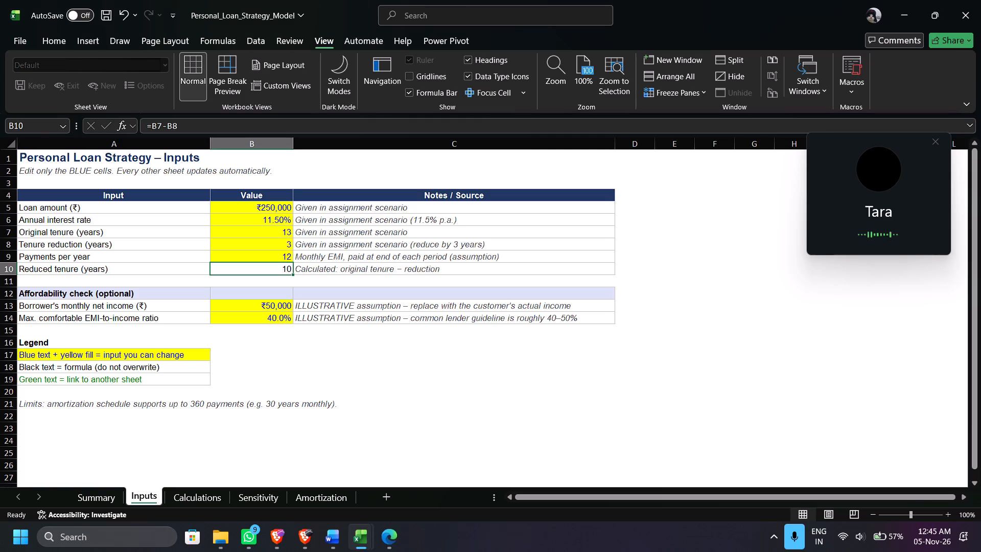
Clear the Calculations sheet's results in B10:D17, from Periodic interest rate through the PV check.
click(204, 498)
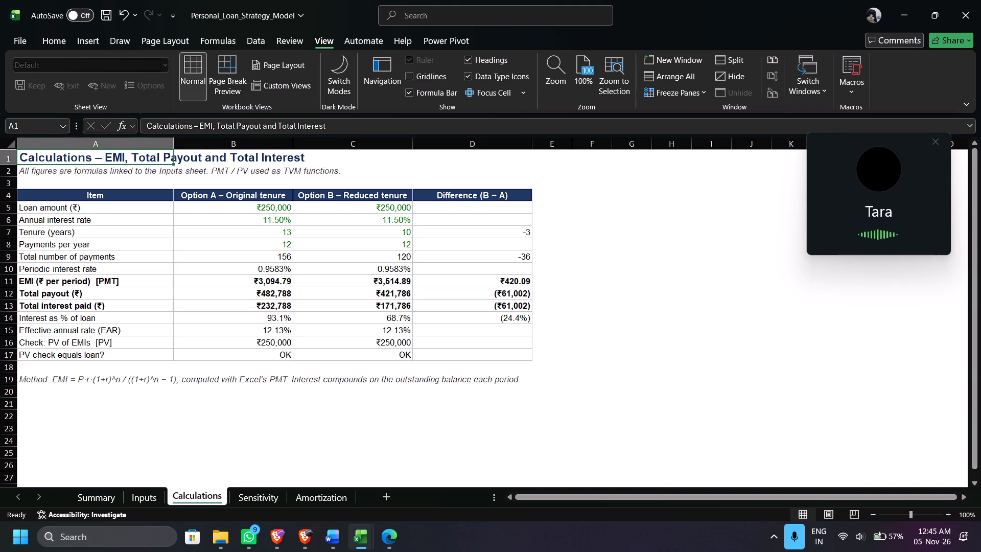
drag(258, 266, 475, 275)
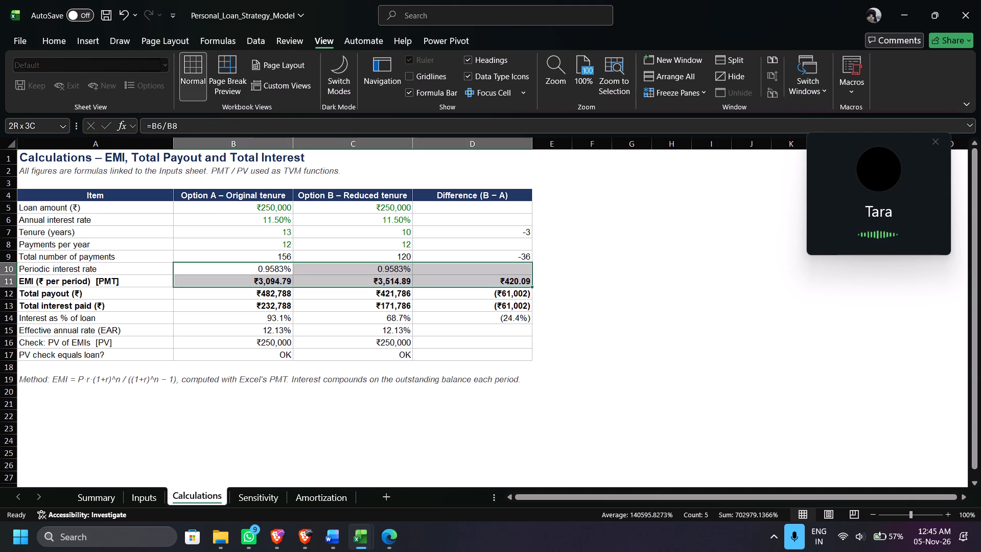
drag(475, 275, 466, 350)
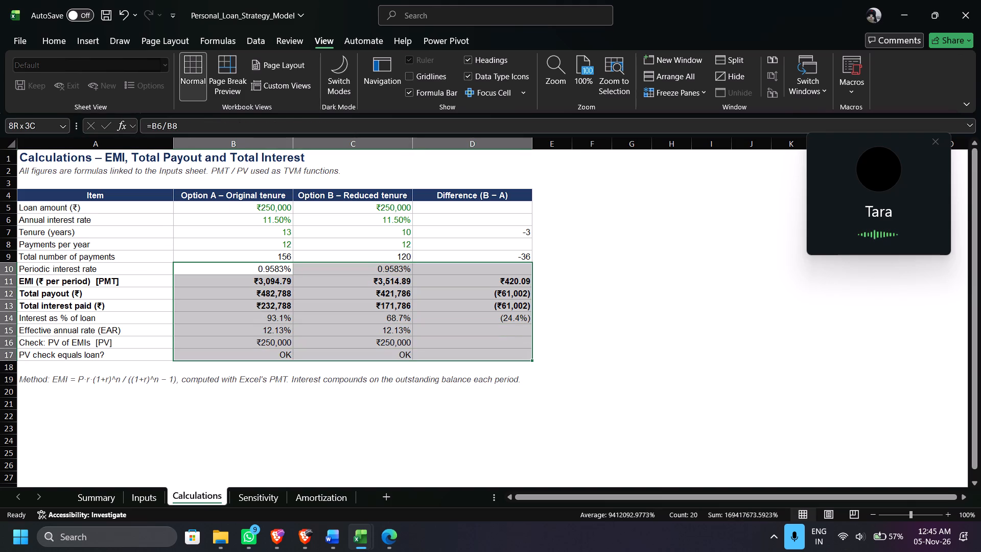
drag(466, 350, 466, 350)
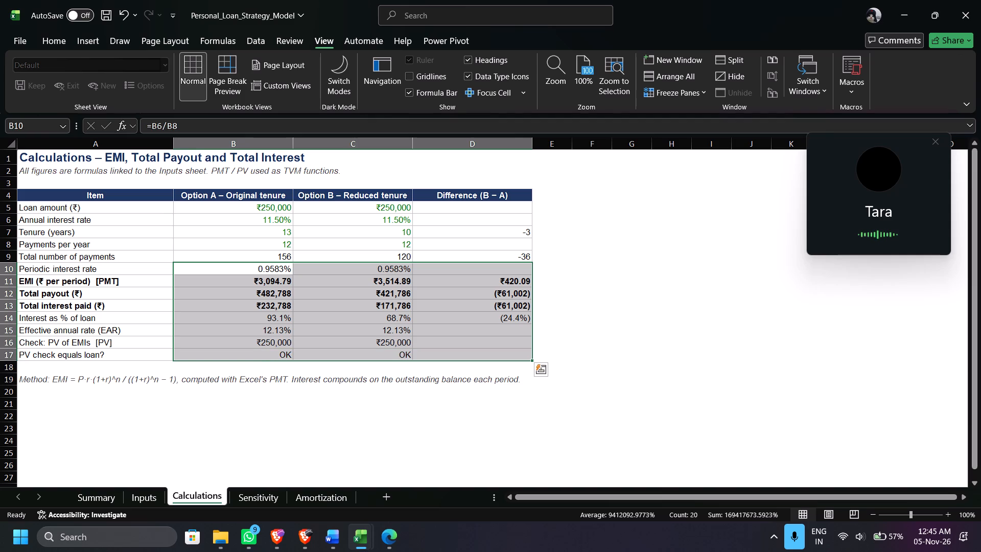
key(Delete)
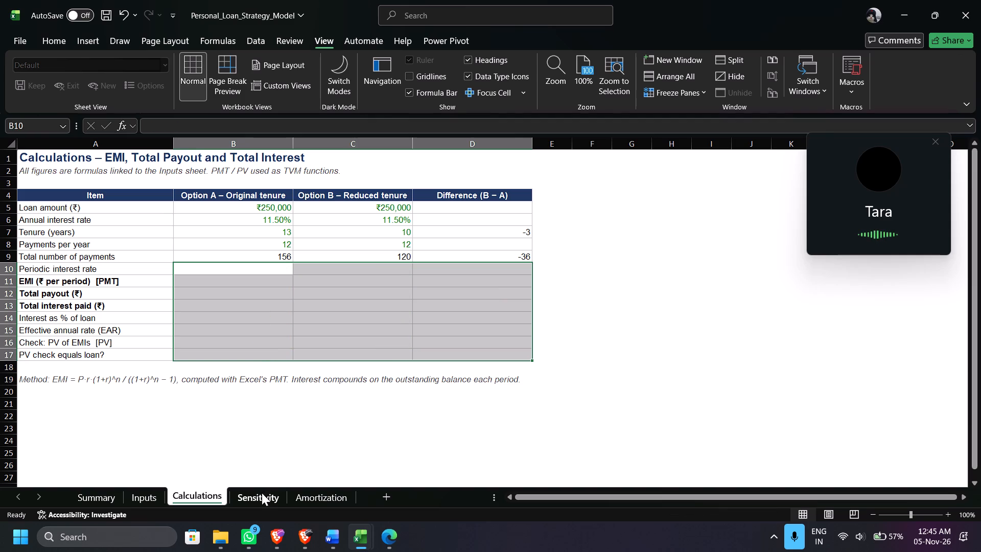
Delete the EMI method note in A19 below the Calculations table.
click(262, 499)
click(210, 495)
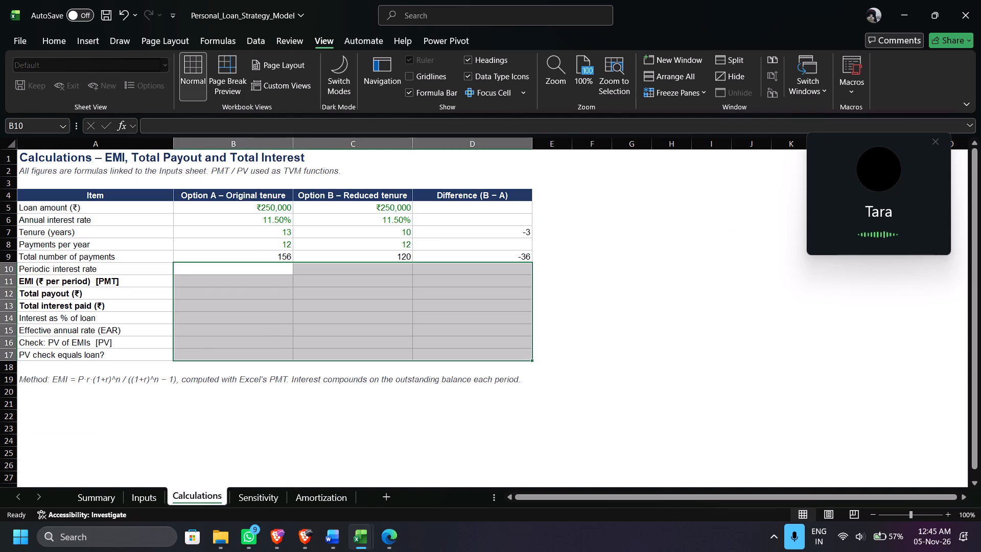
click(516, 378)
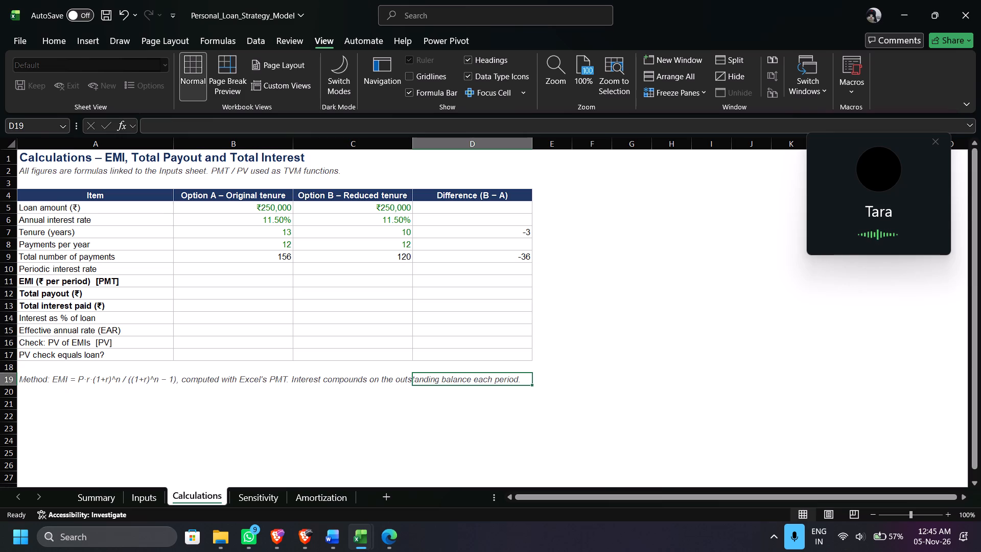
double_click(45, 382)
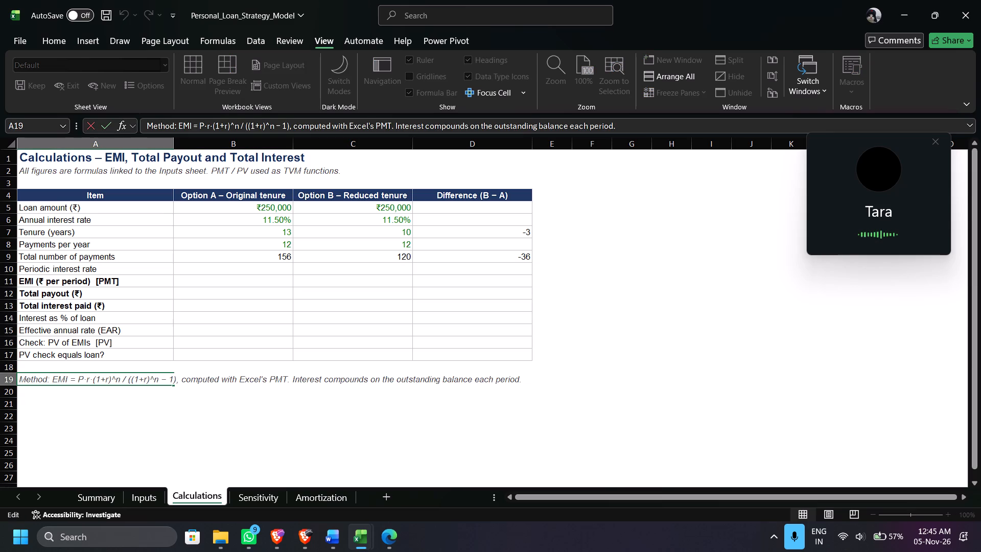
click(77, 383)
key(ctrl+a)
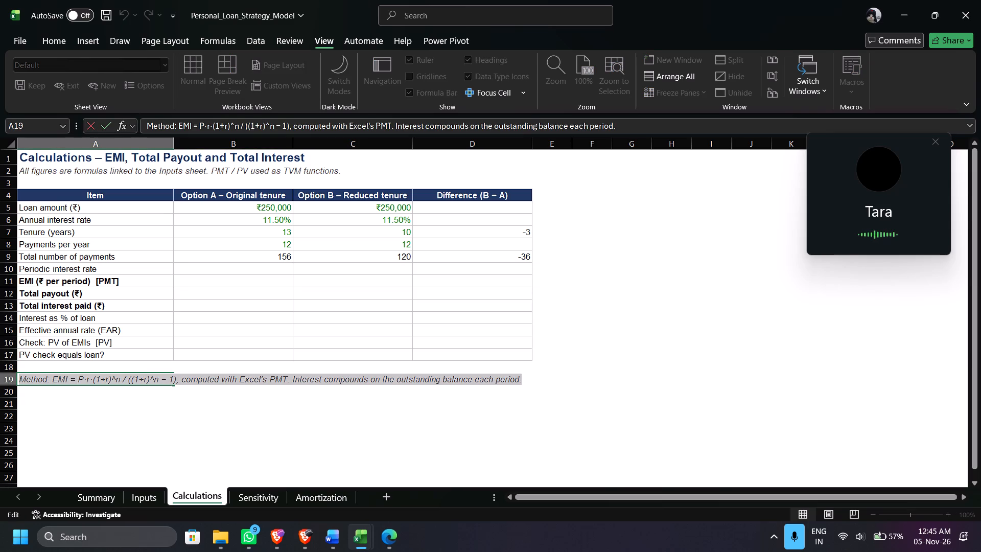
key(BackSpace)
click(325, 425)
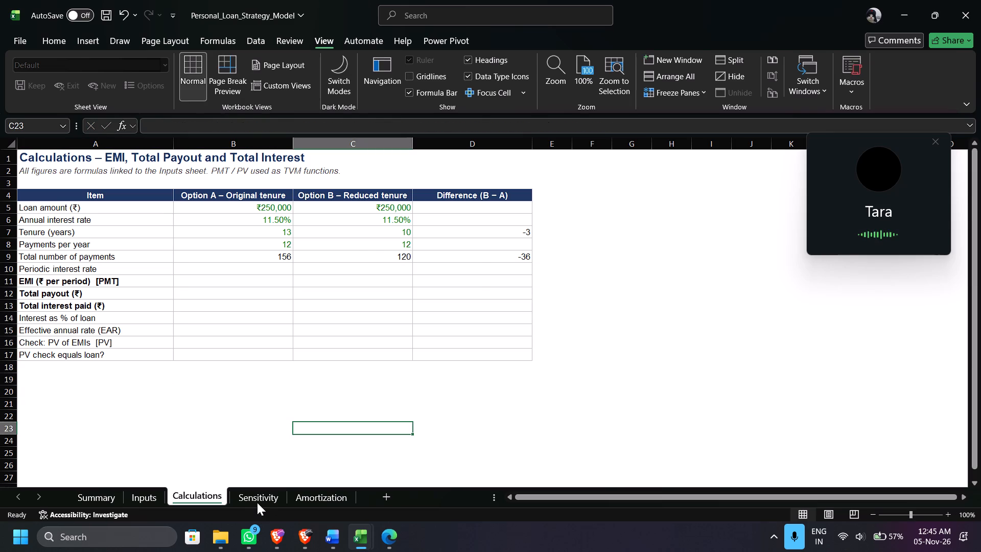
Clear the interest rate results in B6:H12 of Table 1 on the Sensitivity sheet, keeping the rate changes.
click(258, 501)
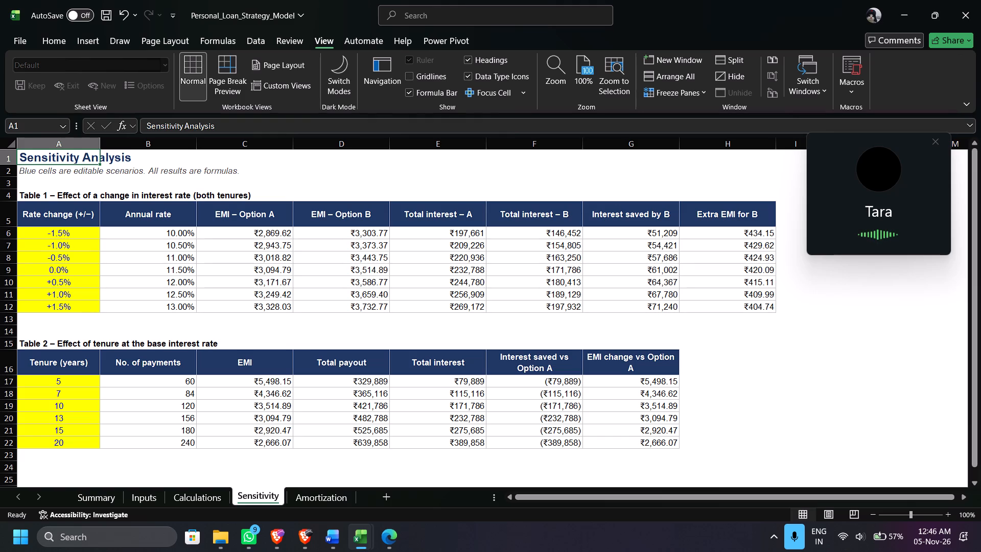
drag(158, 232, 685, 296)
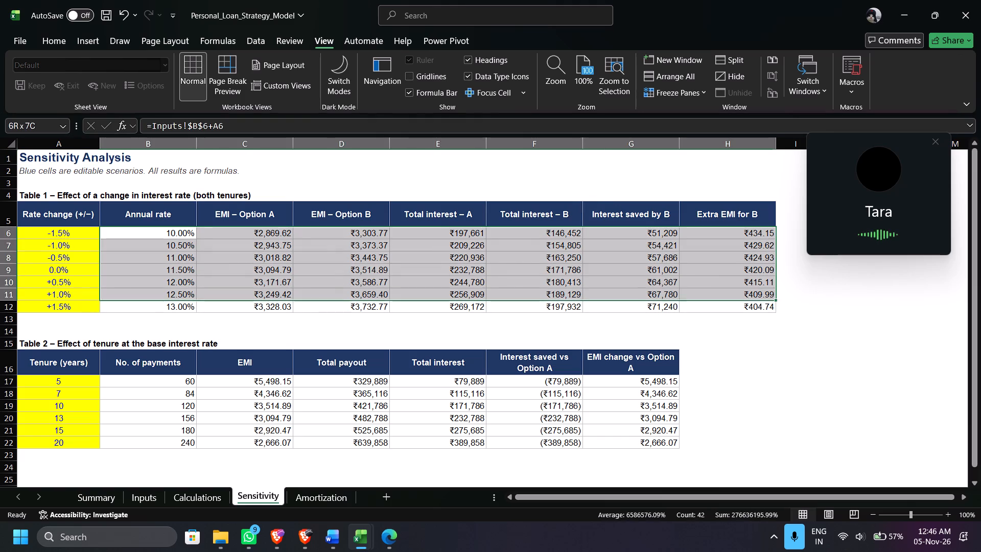
drag(685, 296, 696, 302)
key(Delete)
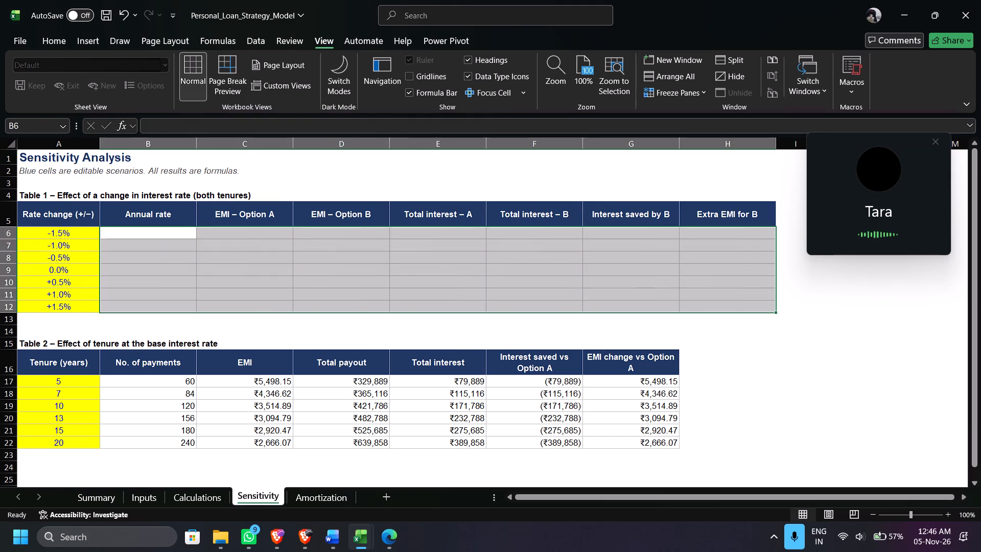
Clear the tenure results in B17:G22 of Table 2 on the Sensitivity sheet, keeping the tenure years.
drag(156, 380, 645, 440)
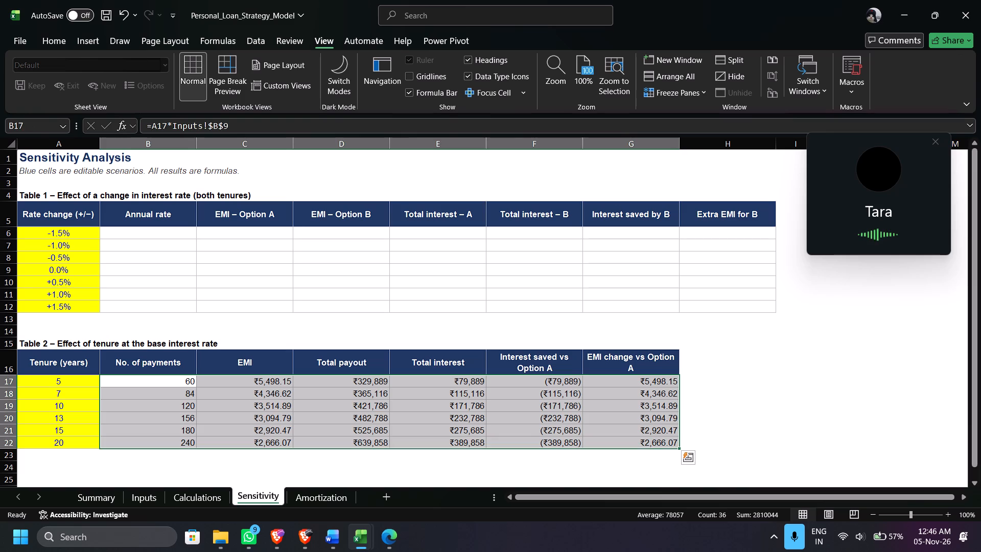
key(Delete)
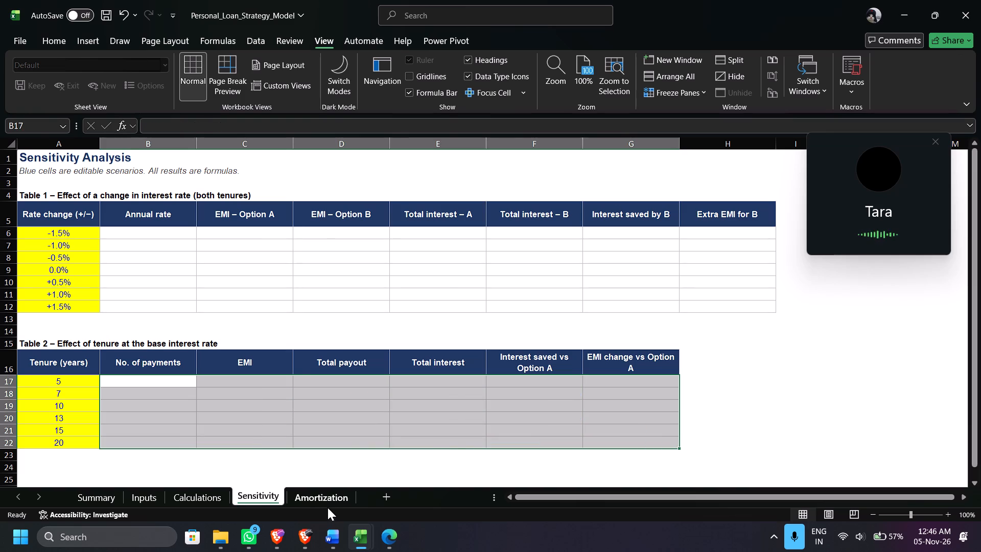
Open the Amortization sheet and inspect the first EMI (A) formula in C6.
click(328, 505)
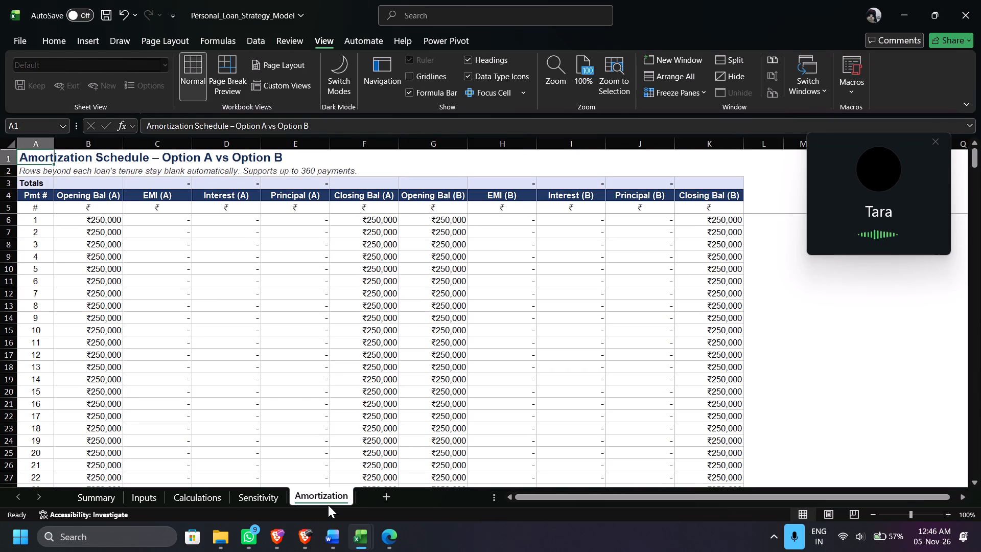
click(167, 219)
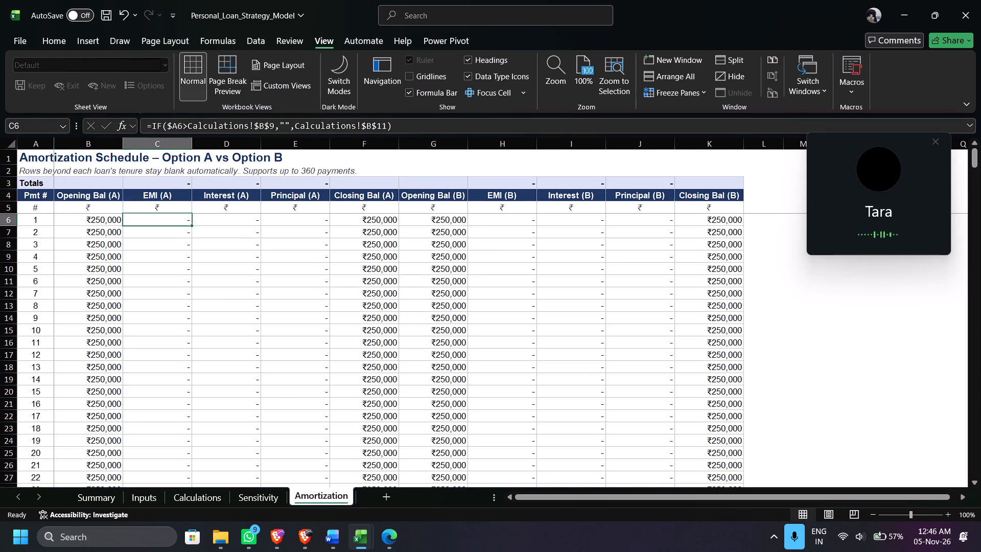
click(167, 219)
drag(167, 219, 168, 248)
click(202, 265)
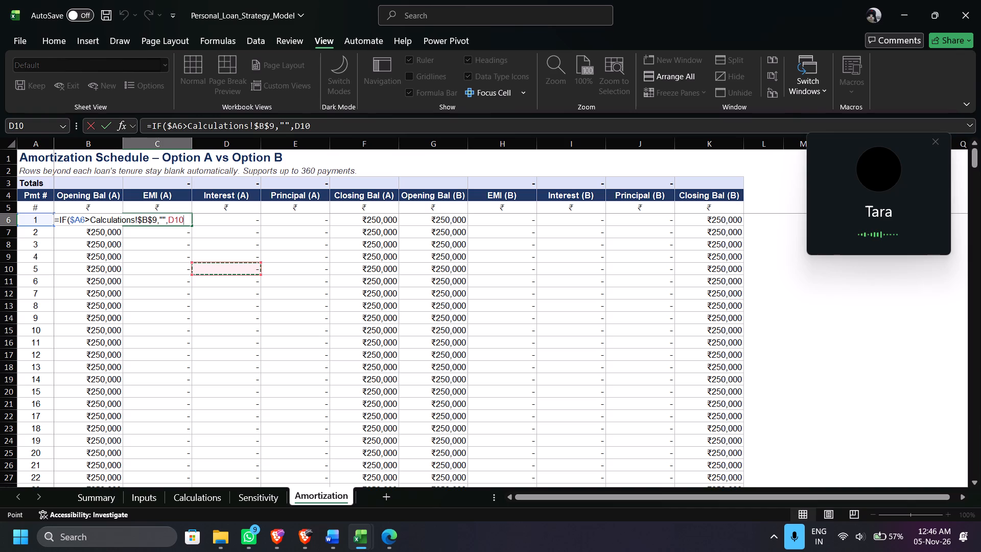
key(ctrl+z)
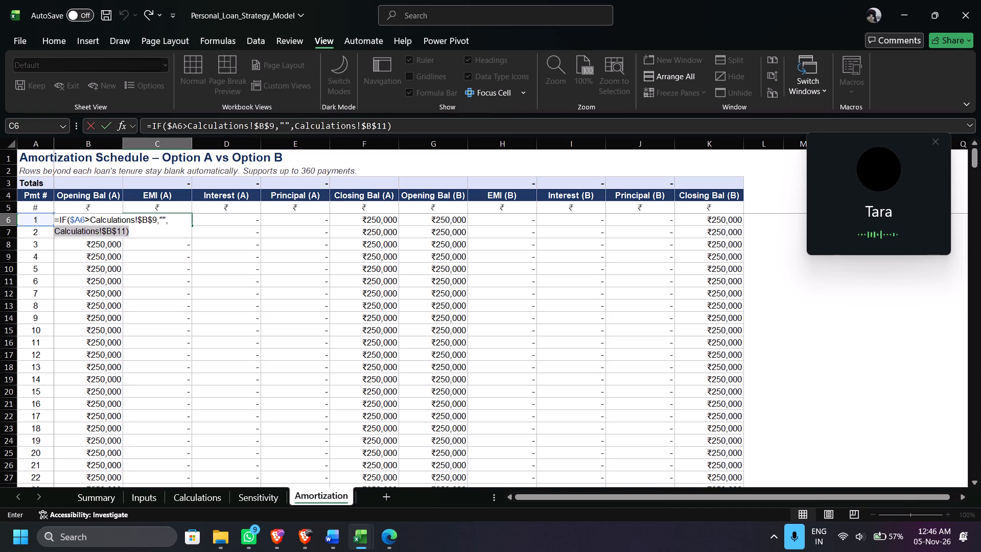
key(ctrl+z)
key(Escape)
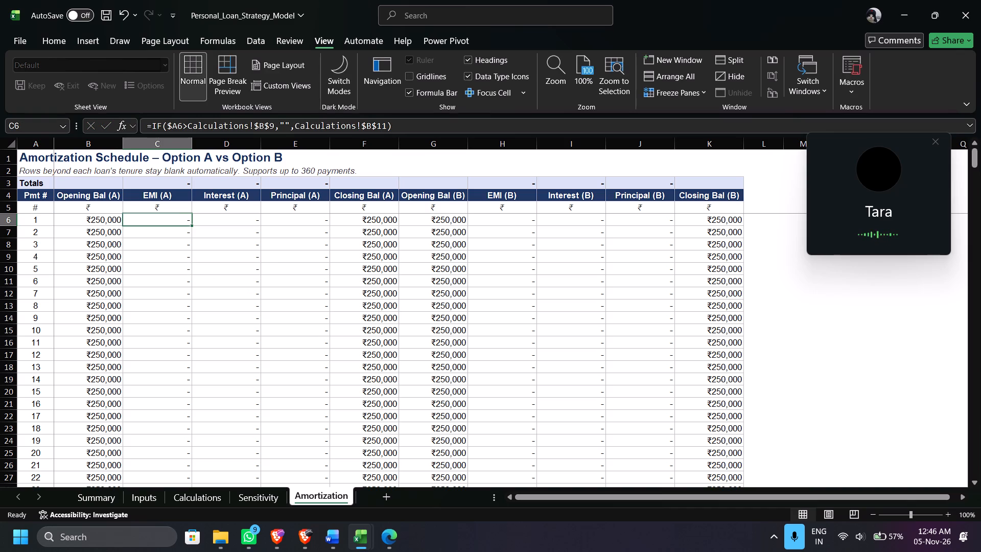
Clear the Option A EMI, Interest and Principal formulas for payments 1 to 156 (C6:E161) in the amortization schedule.
drag(170, 221, 198, 509)
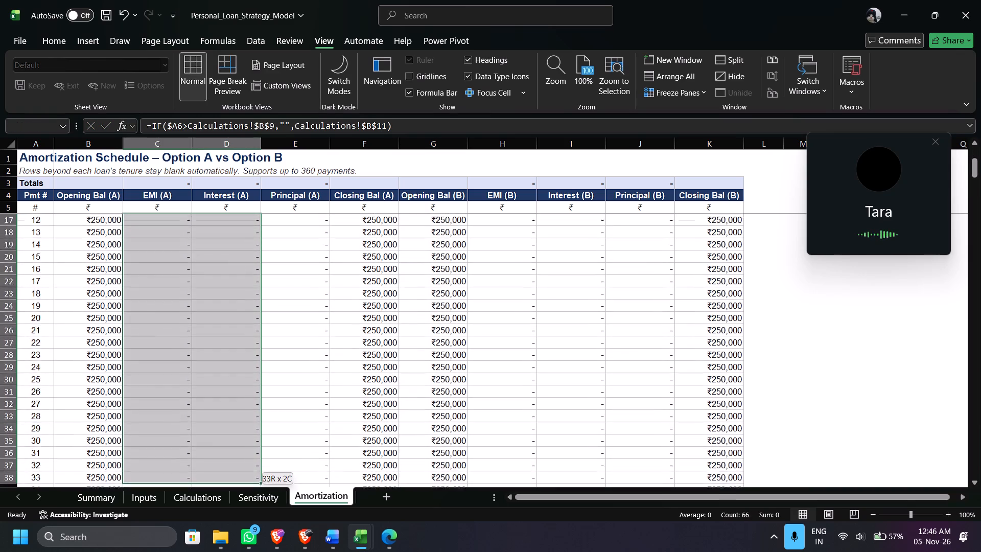
drag(198, 509, 212, 444)
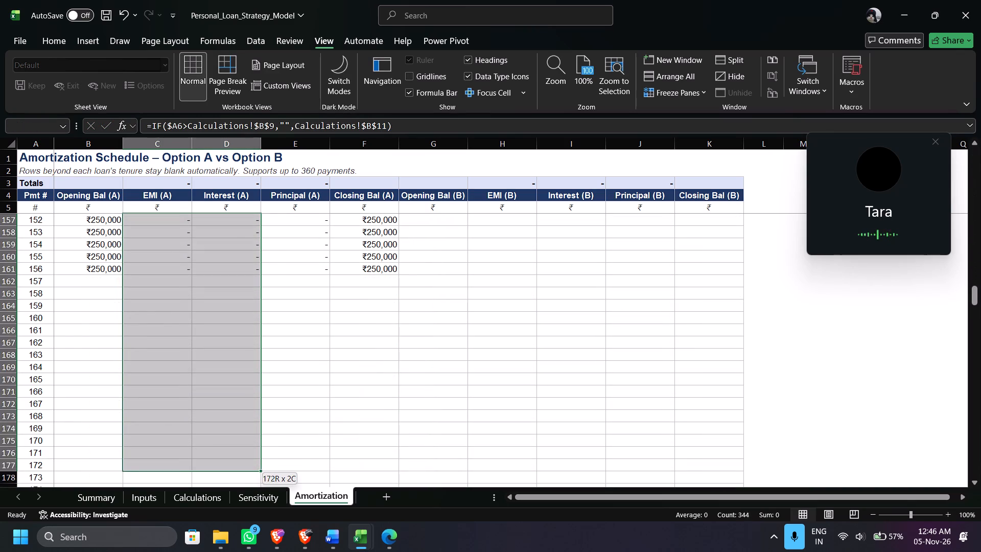
drag(212, 444, 296, 266)
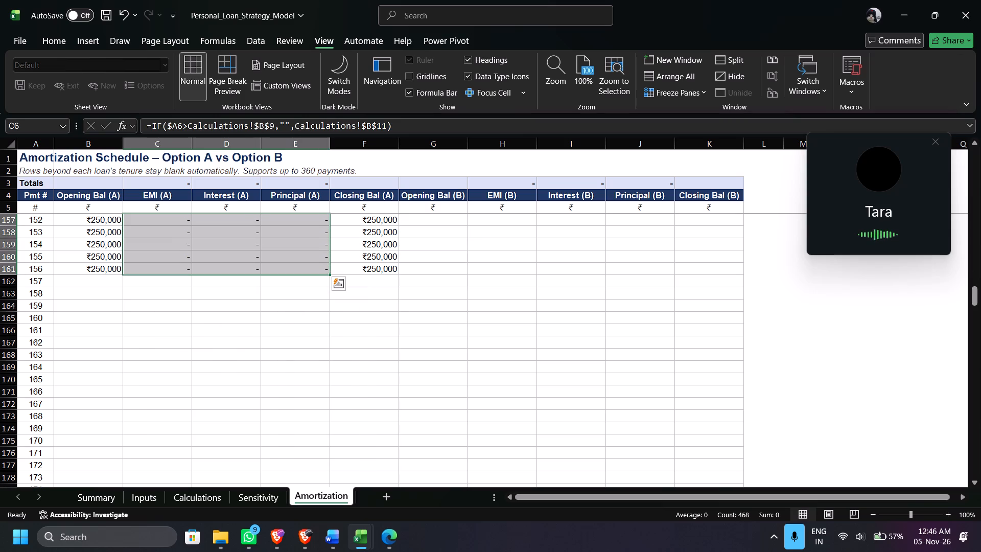
key(Delete)
scroll(296, 266, up, 1)
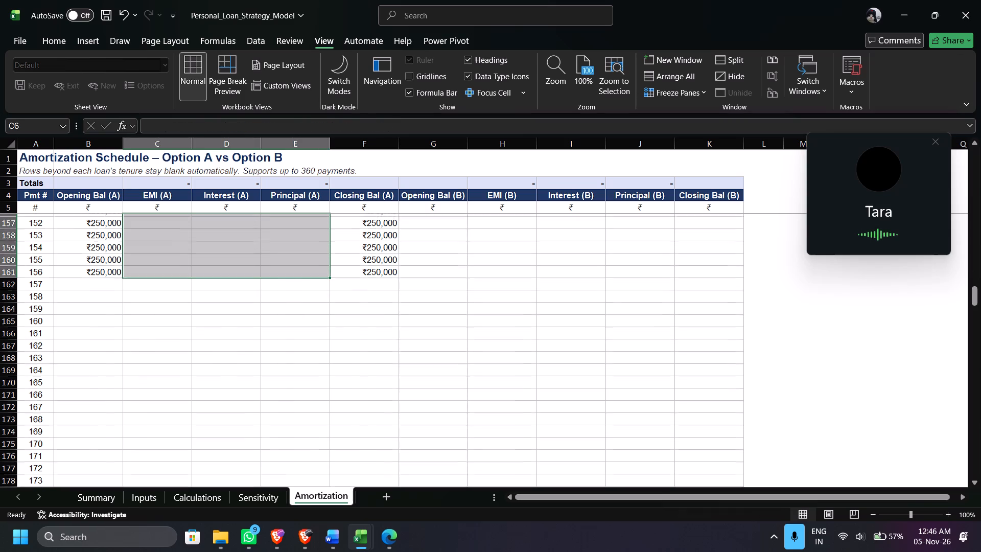
Clear the Option B schedule values in G6:K125 together with the payment numbers and Option A columns in A6:F161.
scroll(296, 266, up, 9)
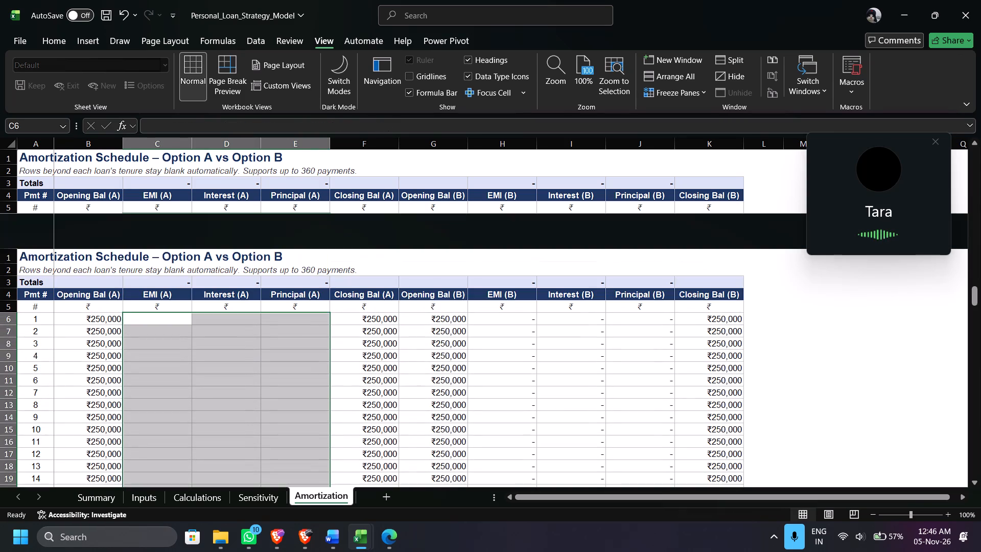
scroll(296, 266, up, 1)
scroll(296, 266, down, 1)
scroll(481, 230, up, 1)
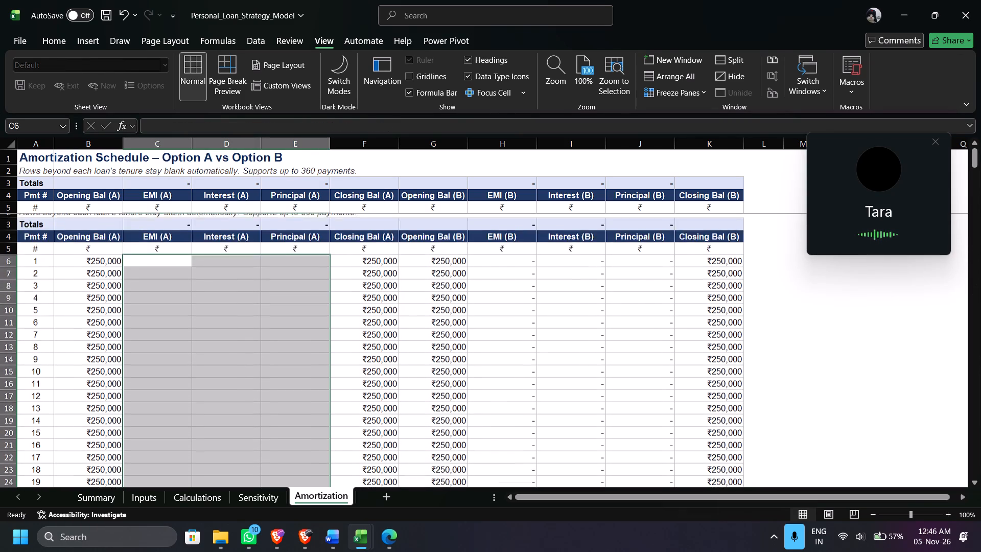
scroll(481, 230, up, 1)
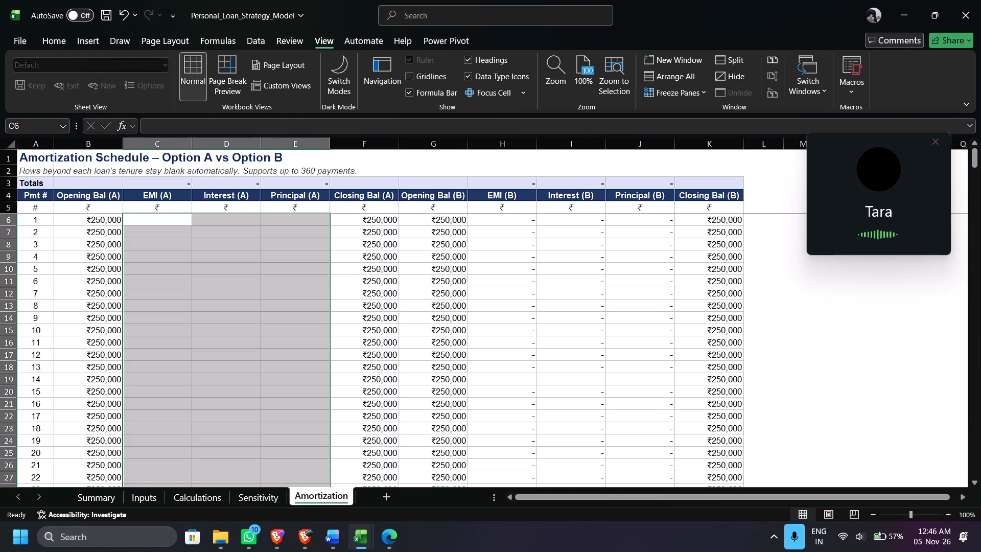
click(425, 215)
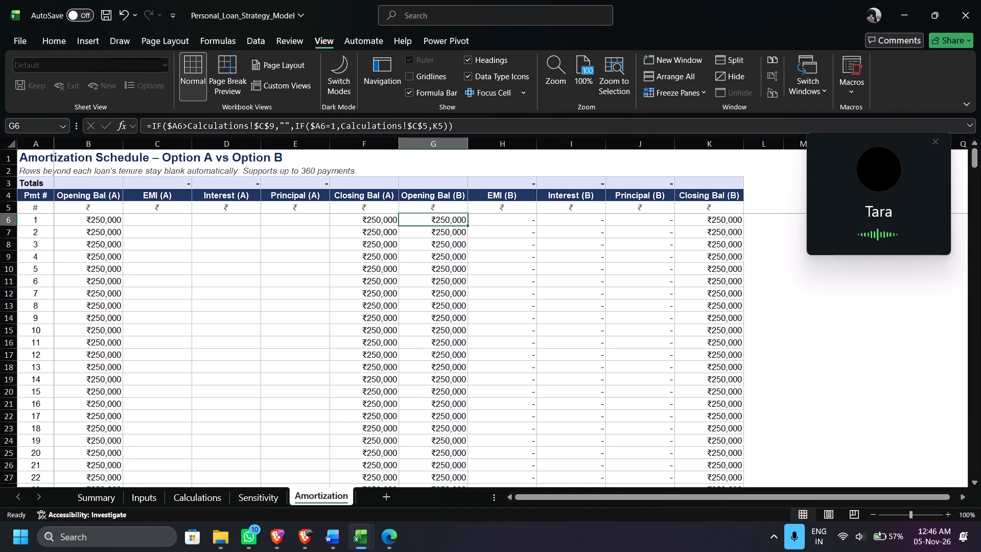
drag(433, 216, 734, 360)
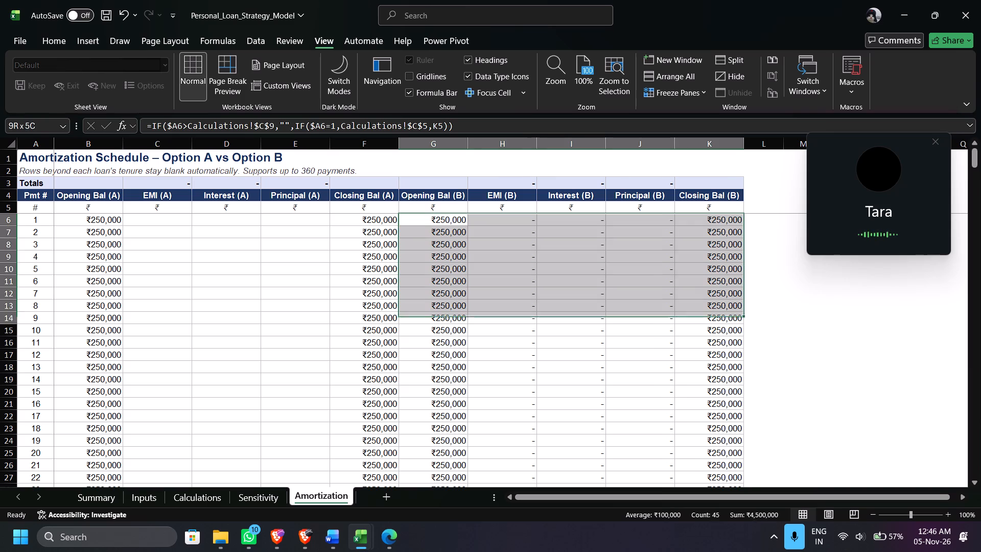
drag(734, 360, 729, 514)
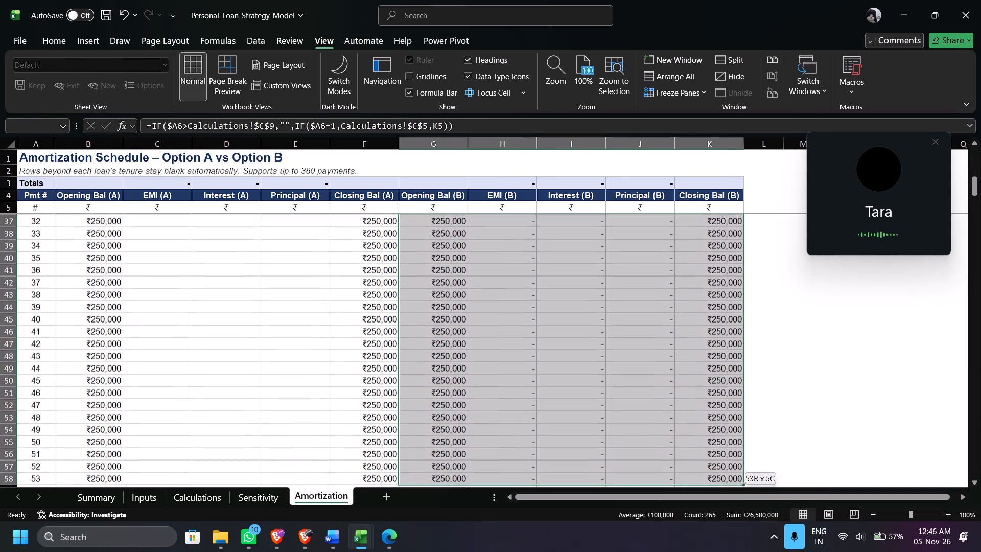
drag(729, 514, 737, 528)
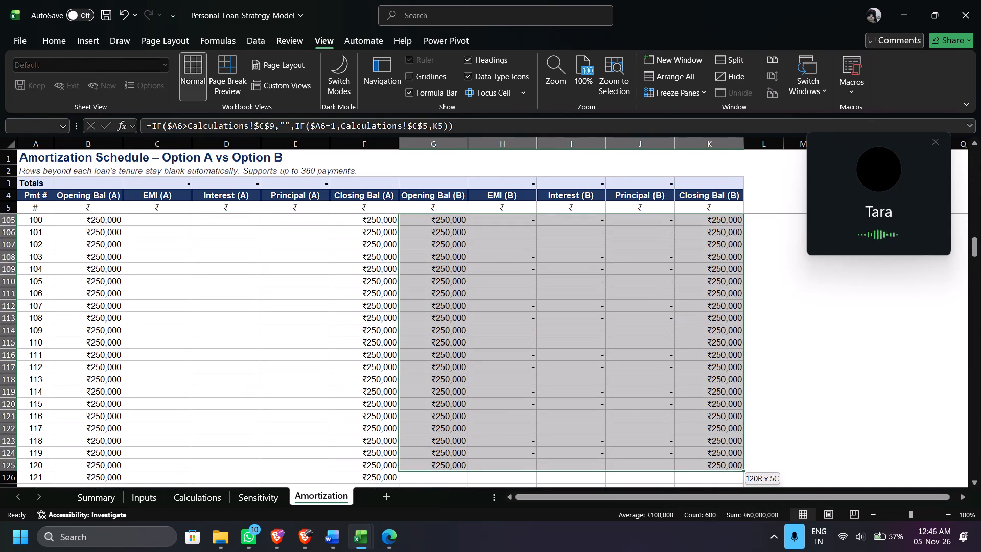
drag(737, 528, 697, 496)
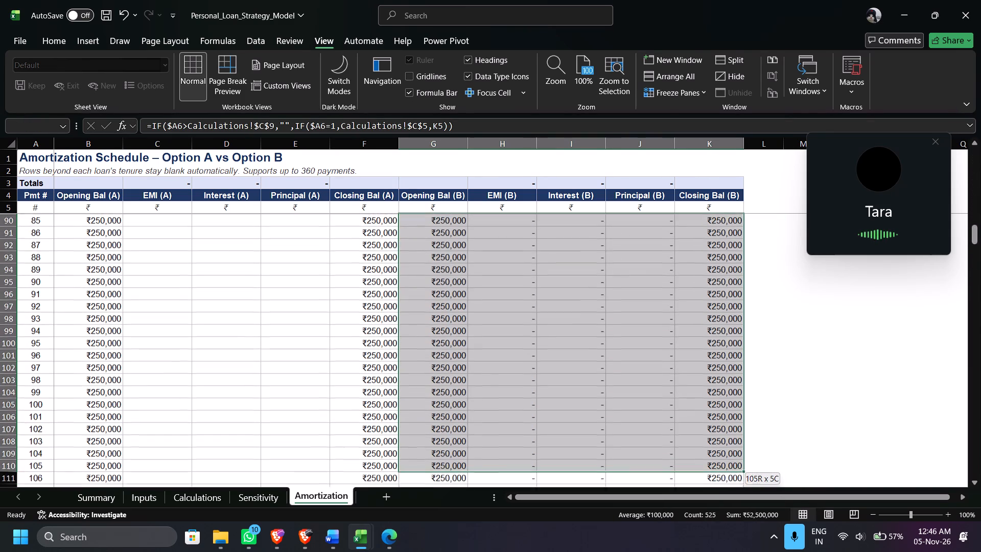
drag(697, 496, 709, 512)
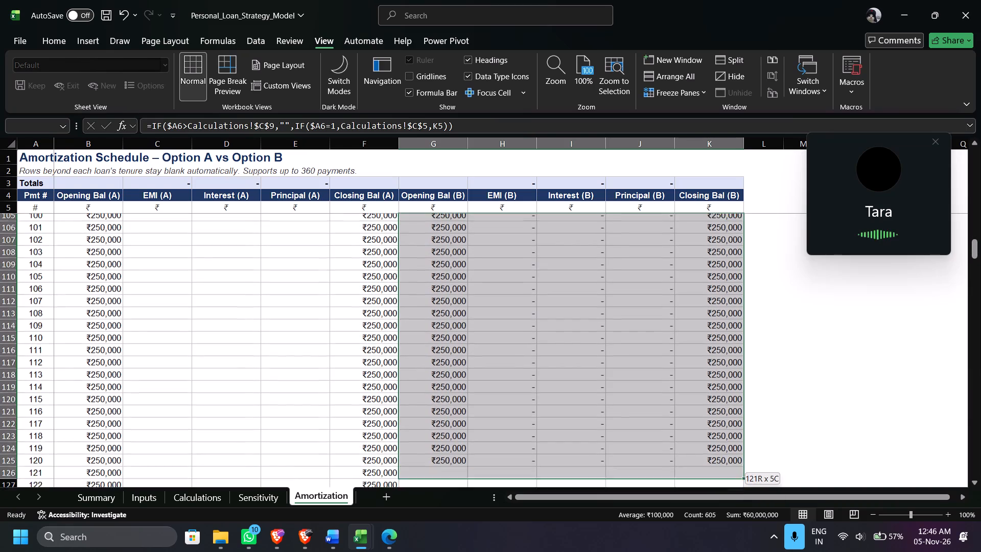
drag(709, 512, 687, 338)
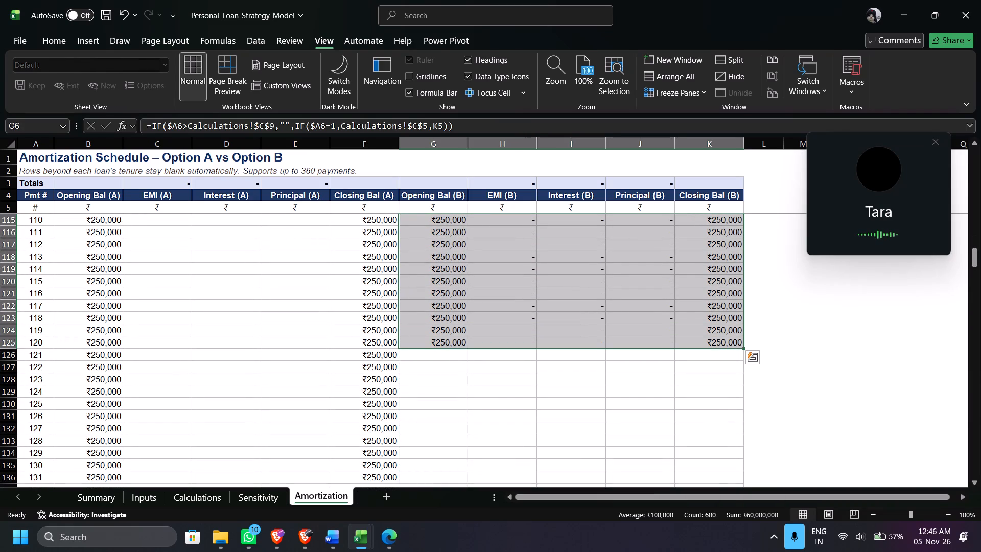
scroll(592, 405, up, 13)
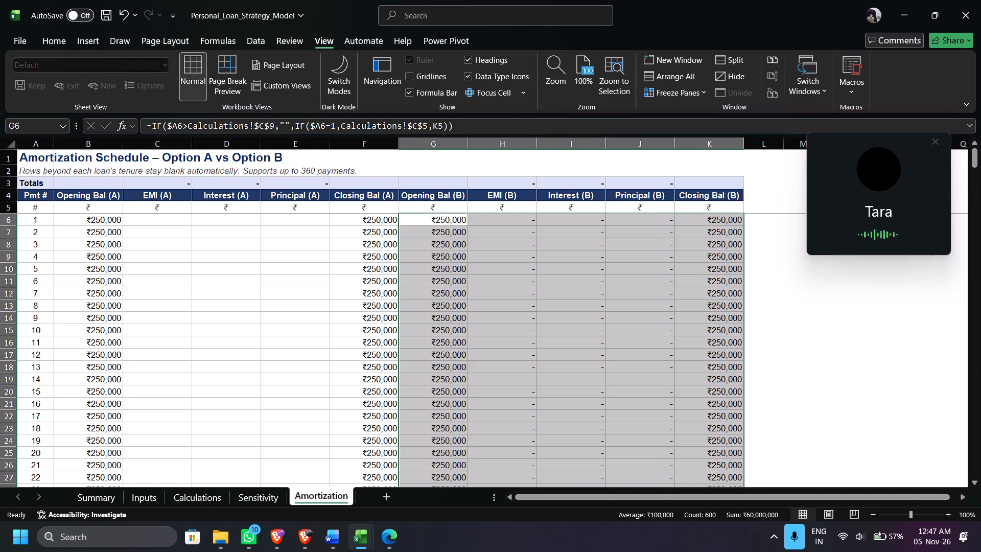
ctrl+drag(40, 223, 398, 421)
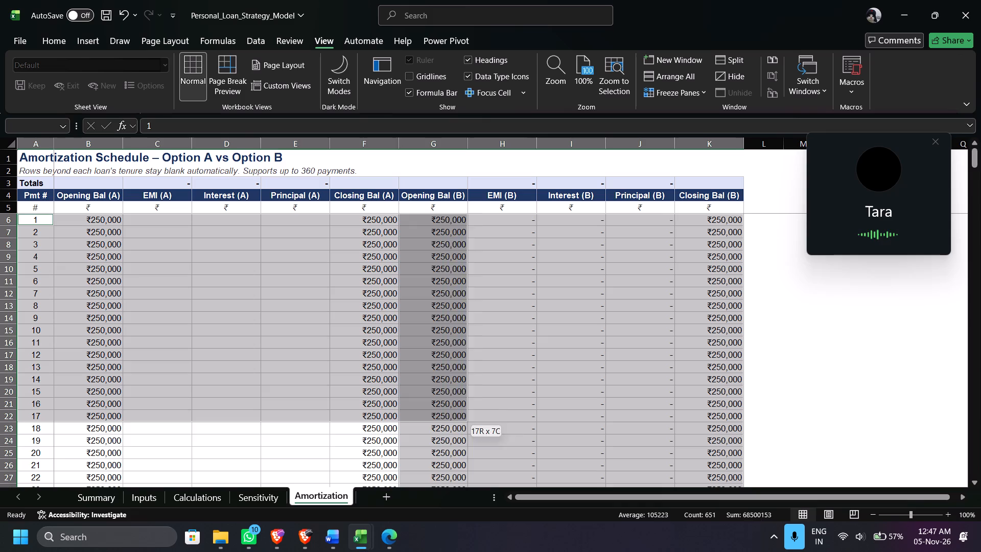
ctrl+drag(398, 421, 376, 511)
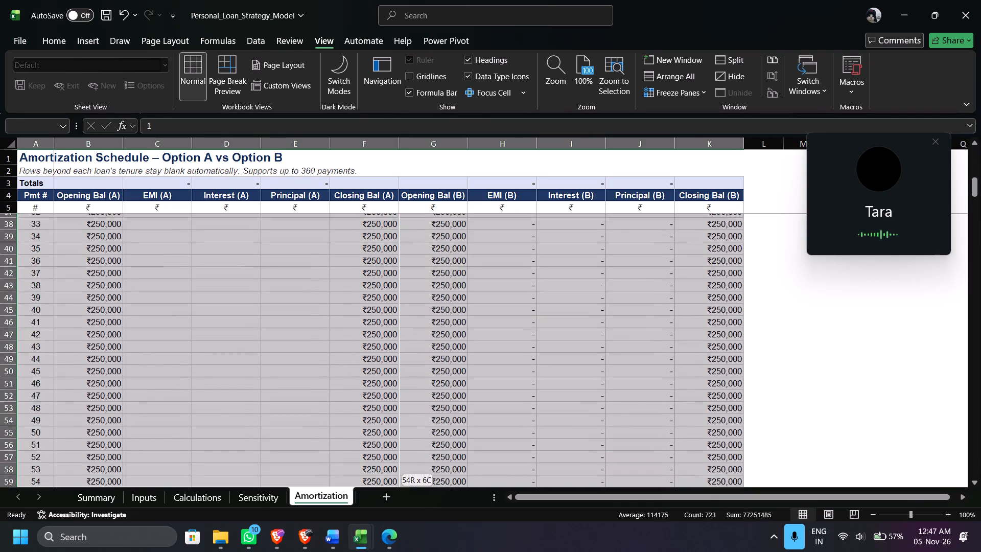
ctrl+drag(376, 511, 373, 539)
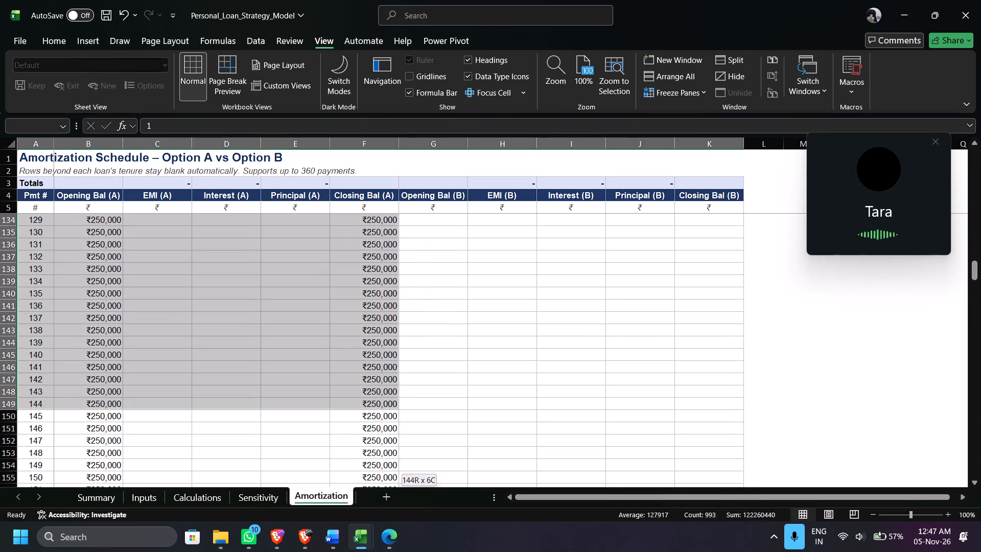
ctrl+drag(373, 539, 370, 365)
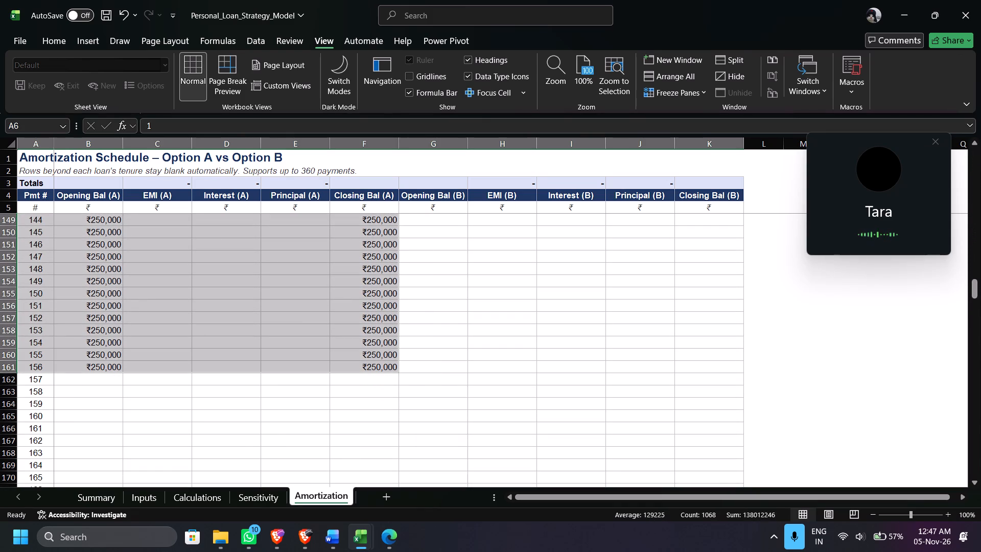
key(Delete)
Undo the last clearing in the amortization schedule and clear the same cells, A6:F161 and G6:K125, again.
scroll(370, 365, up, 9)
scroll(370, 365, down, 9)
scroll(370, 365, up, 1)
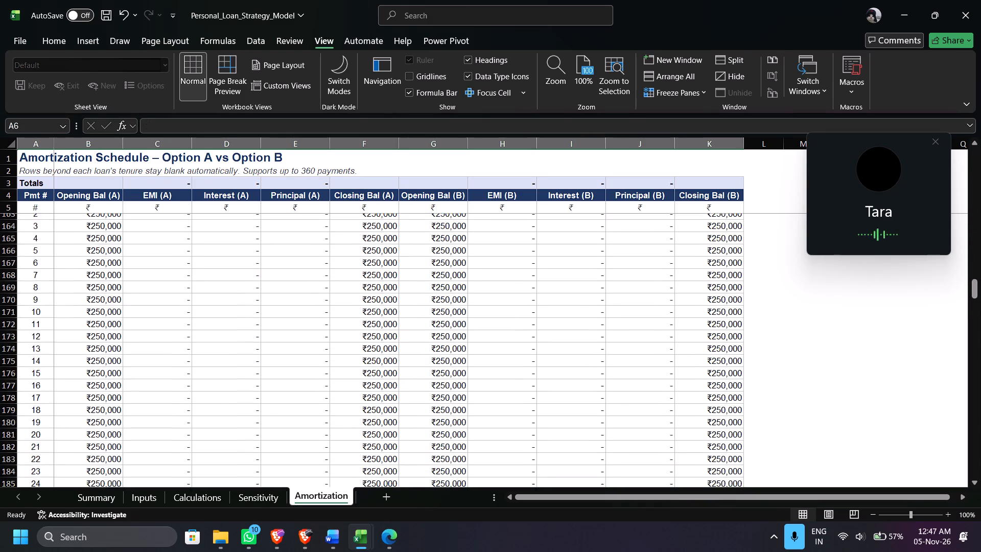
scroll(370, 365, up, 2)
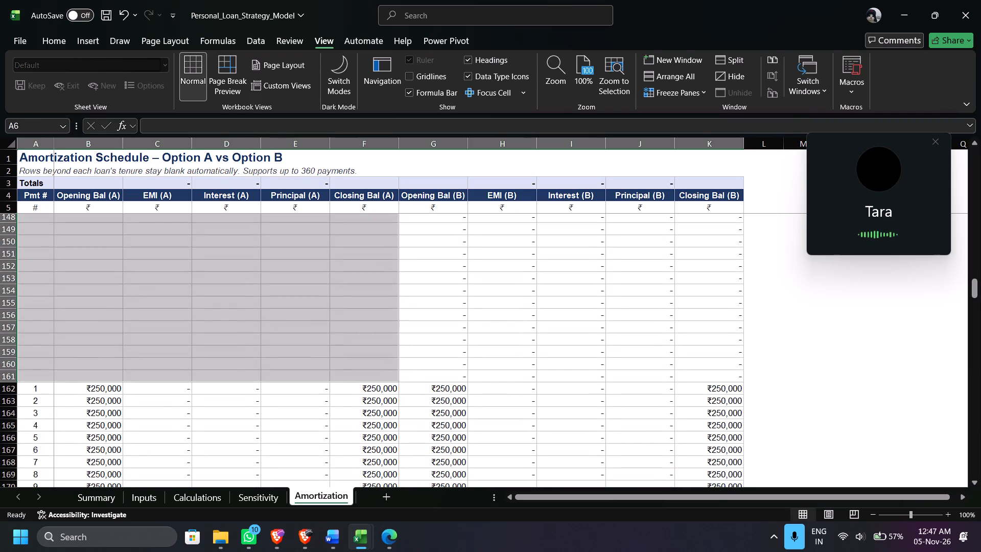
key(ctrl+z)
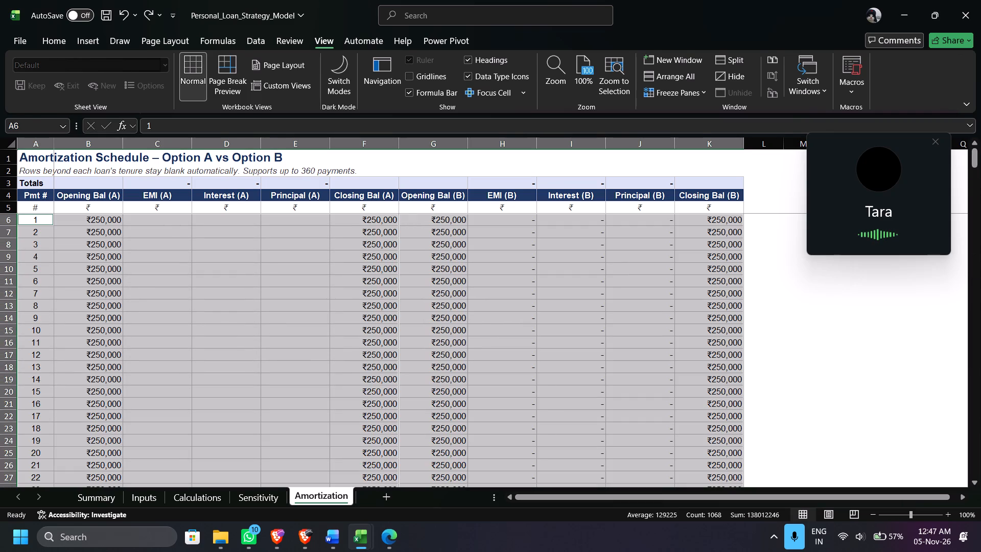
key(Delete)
Clear the Option A and Option B values for payments 1 to 156 in the lower schedule block (B162:K317), keeping the payment numbers.
scroll(370, 365, down, 5)
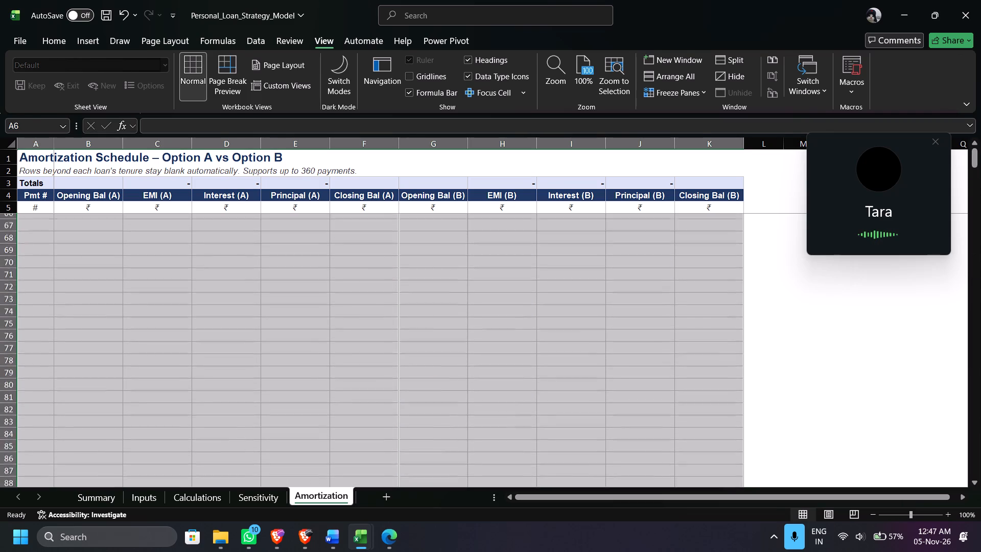
scroll(370, 365, down, 12)
scroll(370, 365, up, 4)
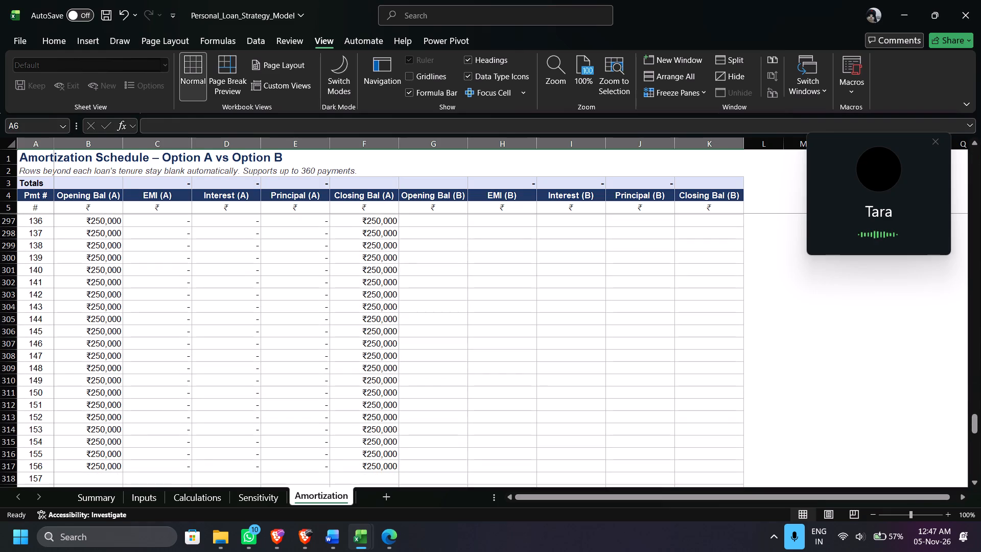
scroll(147, 427, down, 1)
click(31, 353)
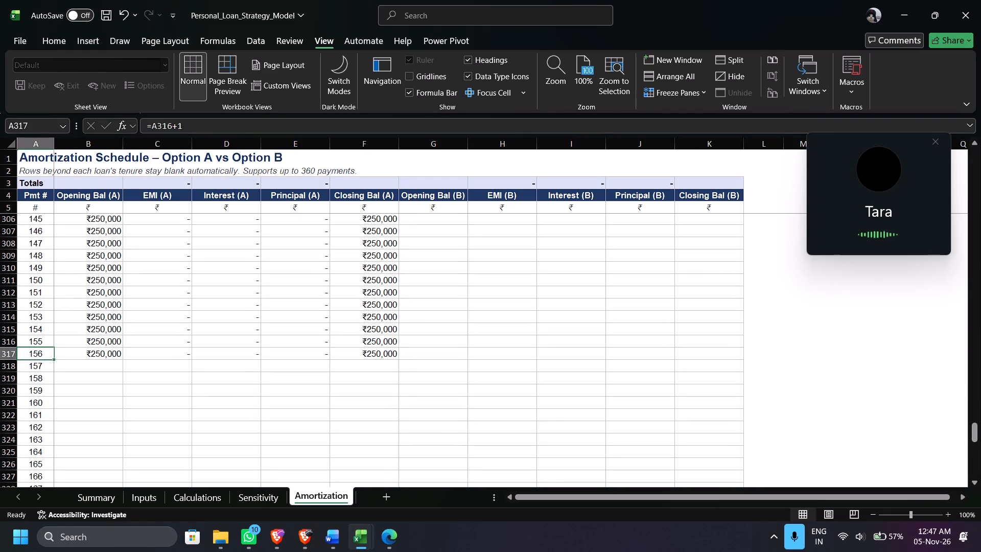
drag(66, 353, 353, 159)
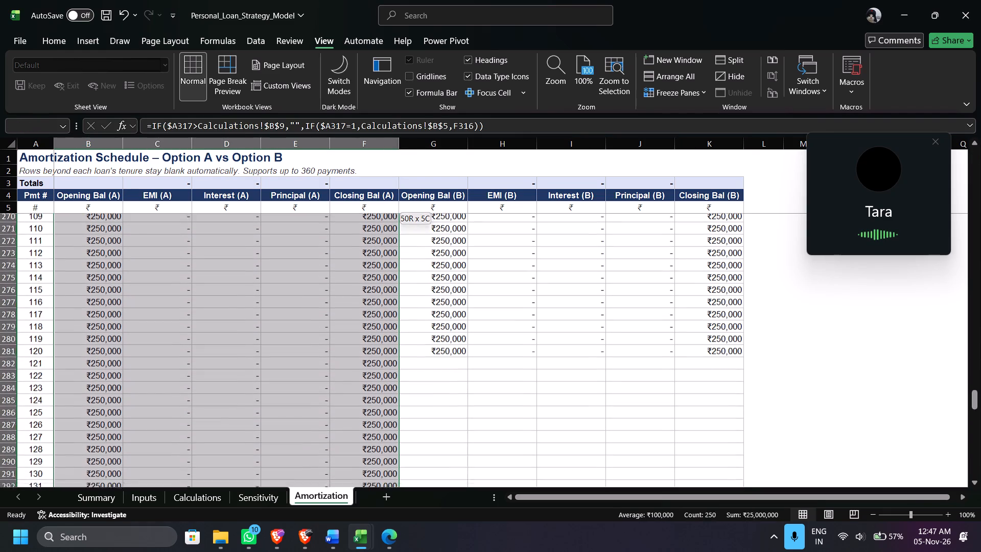
drag(353, 159, 698, 210)
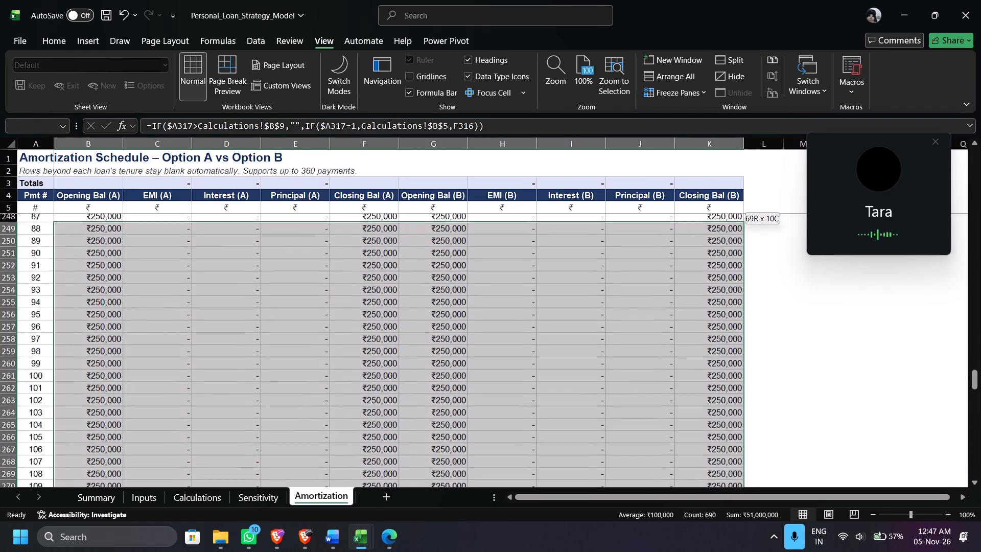
drag(698, 210, 693, 184)
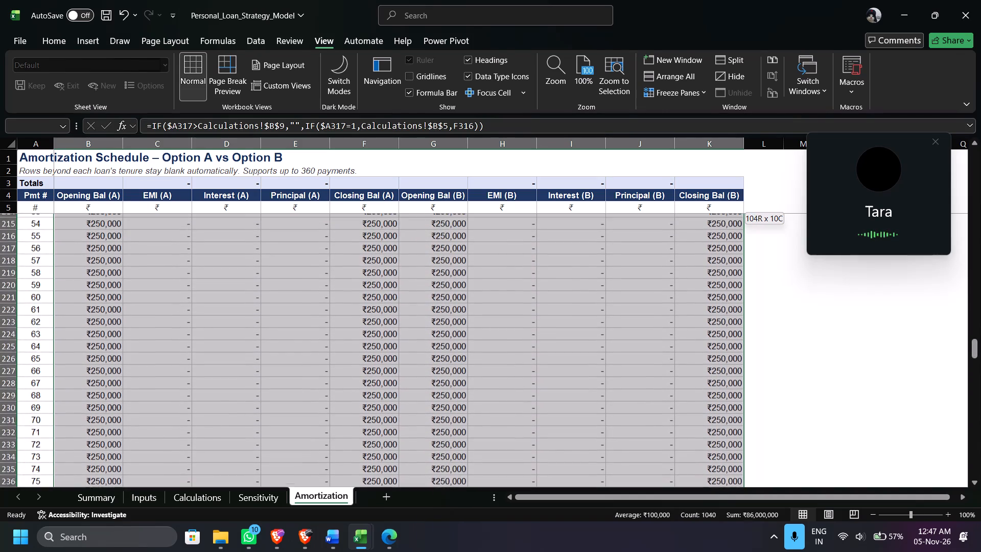
drag(693, 184, 693, 183)
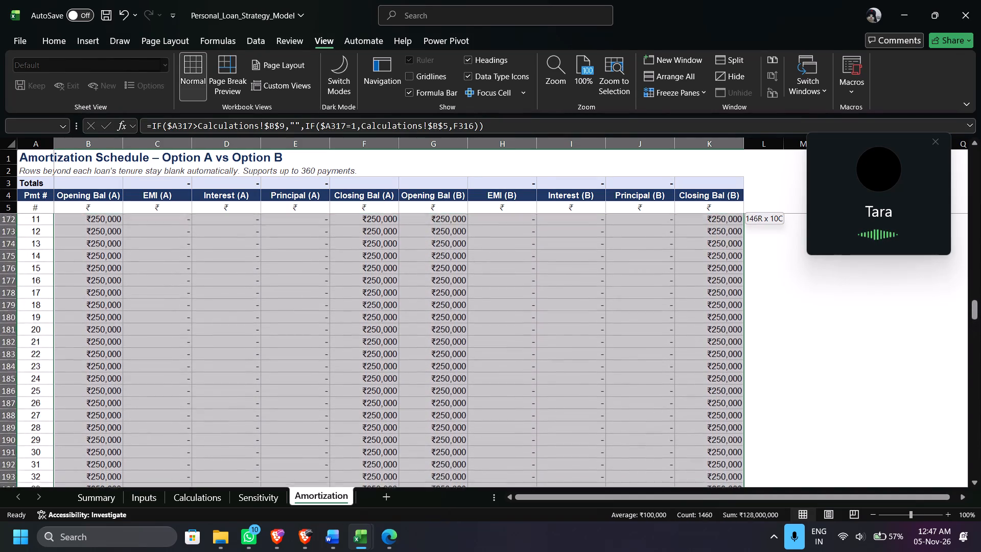
drag(693, 183, 653, 475)
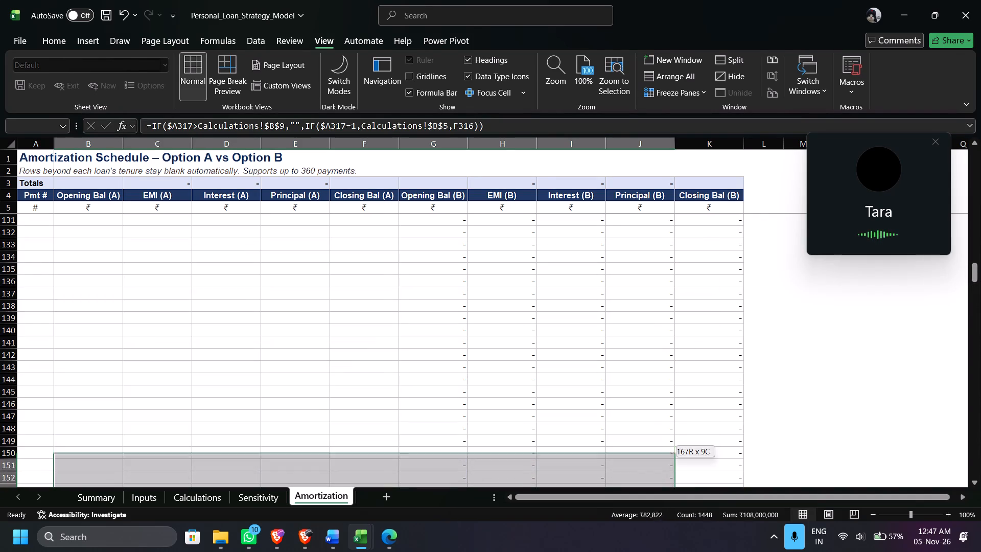
drag(653, 475, 673, 412)
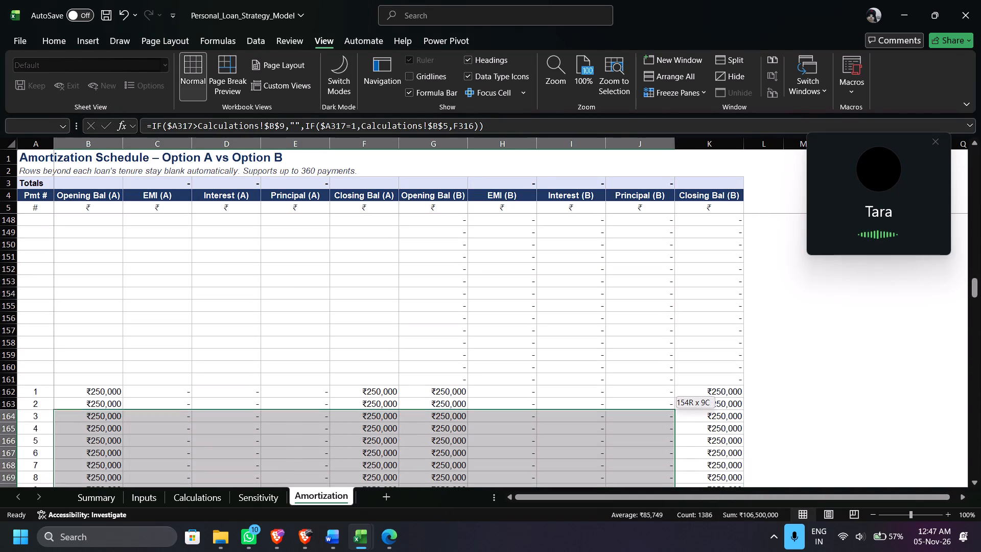
drag(673, 412, 700, 395)
key(Delete)
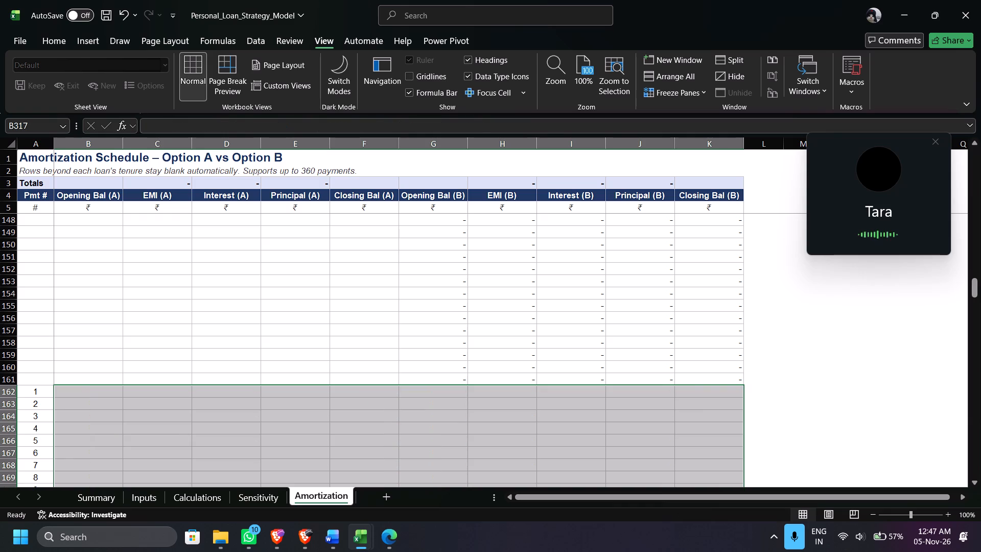
Look through the Amortization sheet from the header rows to below the schedule for any remaining values.
scroll(416, 303, up, 11)
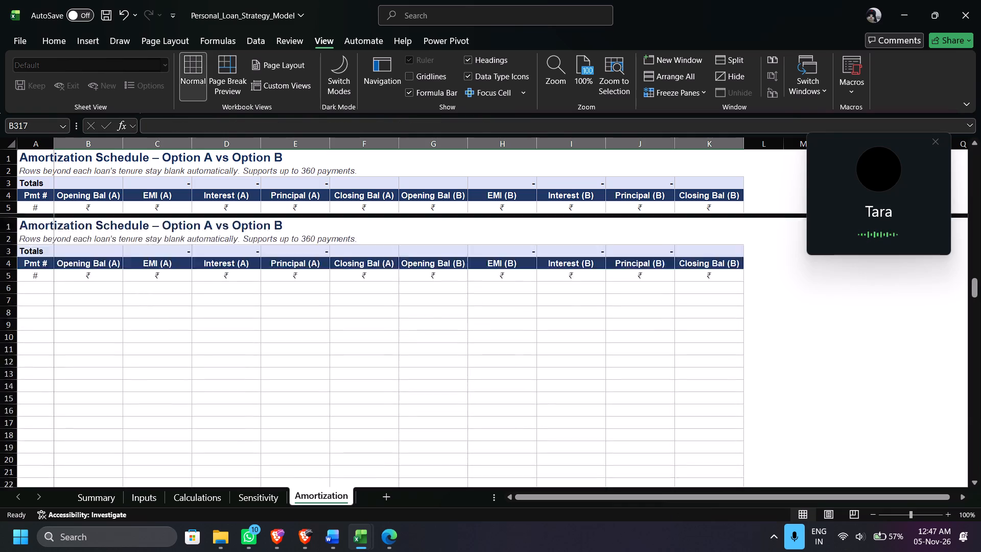
scroll(416, 303, down, 14)
scroll(416, 303, up, 2)
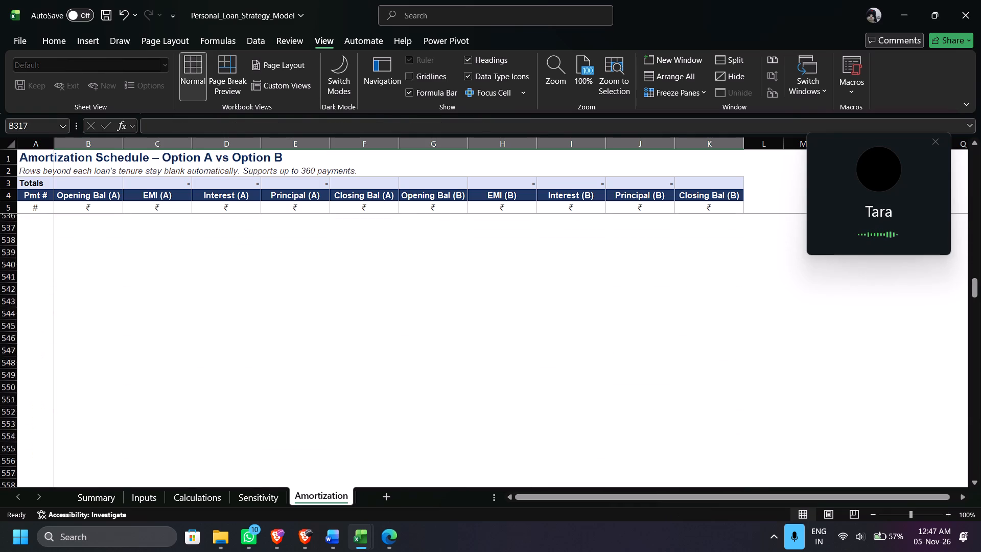
scroll(416, 303, up, 14)
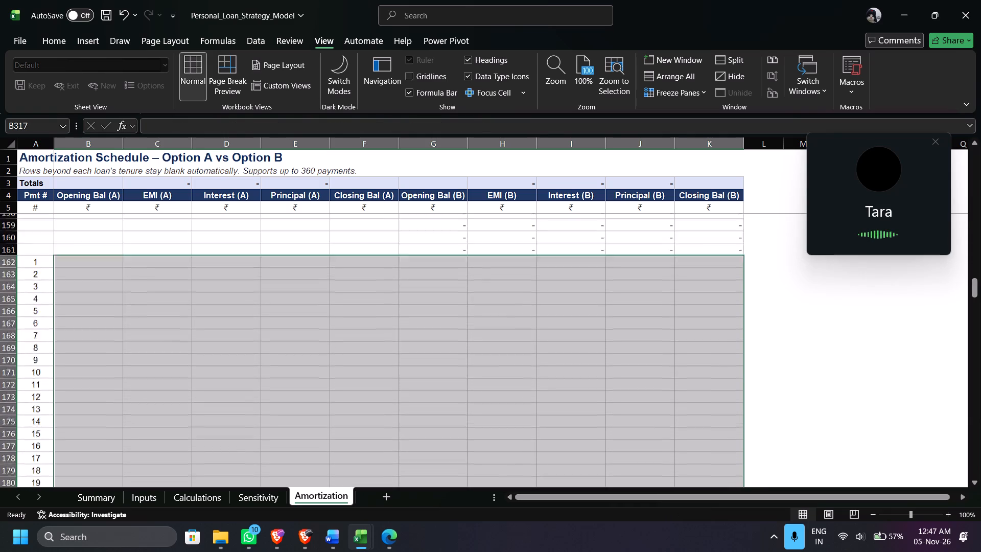
scroll(416, 303, up, 1)
scroll(416, 303, down, 6)
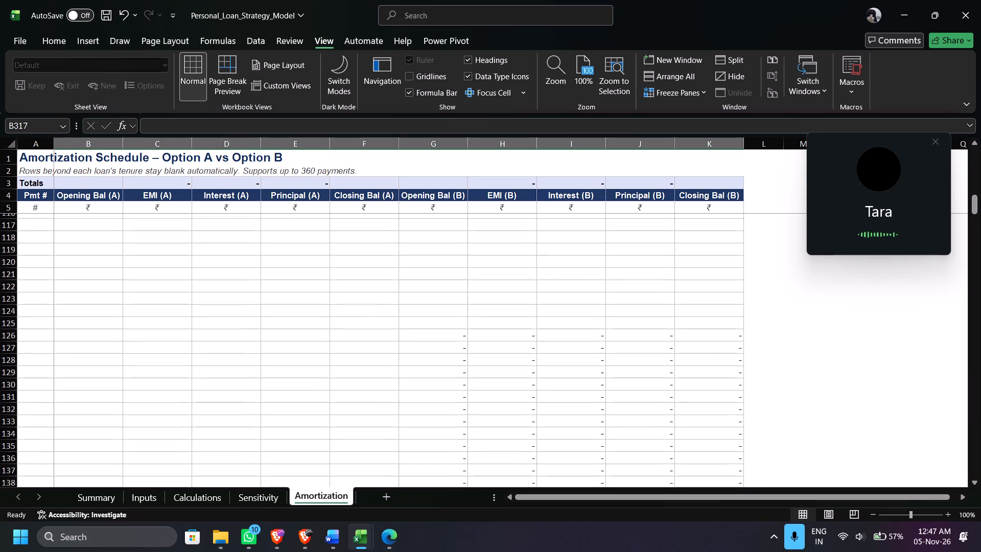
scroll(416, 303, down, 2)
scroll(485, 289, up, 7)
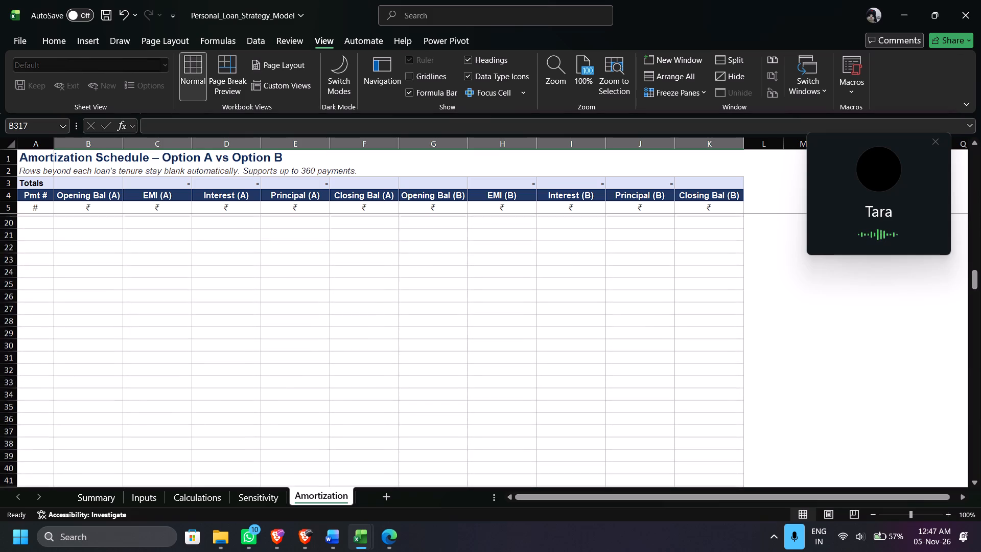
click(439, 284)
scroll(439, 284, up, 1)
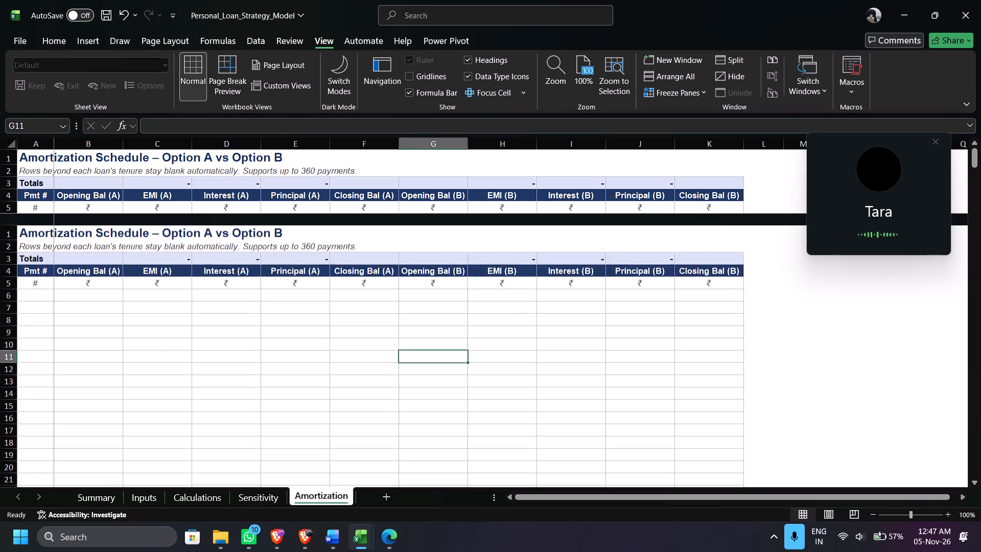
scroll(40, 279, up, 2)
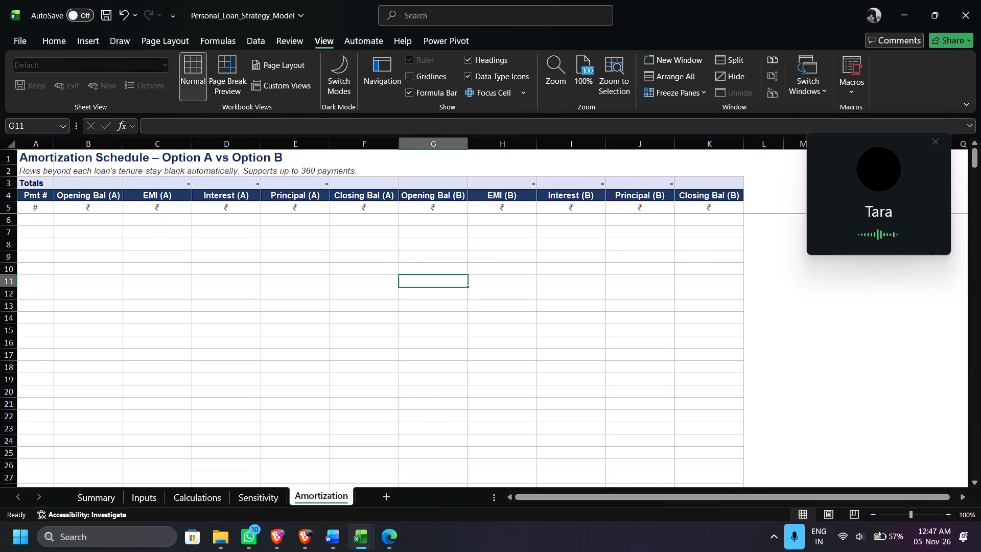
Clear the leftover contents of the amortization schedule in A6:K162, from the first row below the headers to payment number 1.
scroll(36, 257, up, 1)
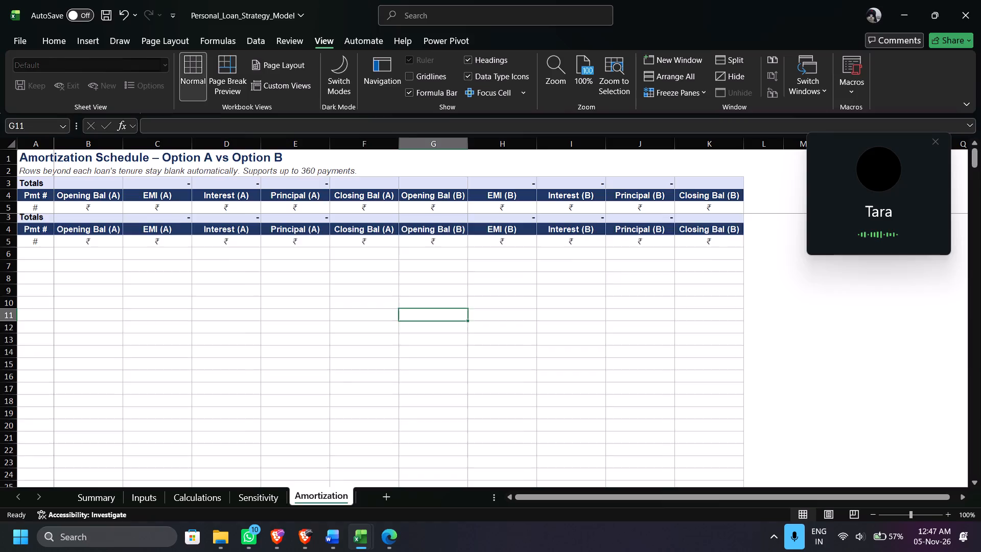
drag(31, 220, 727, 217)
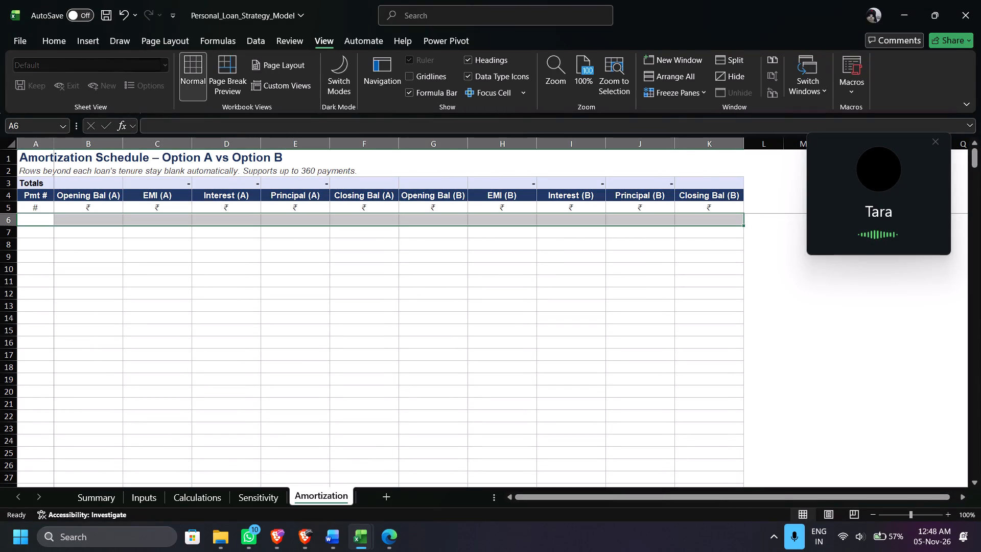
key(ctrl+shift+Down)
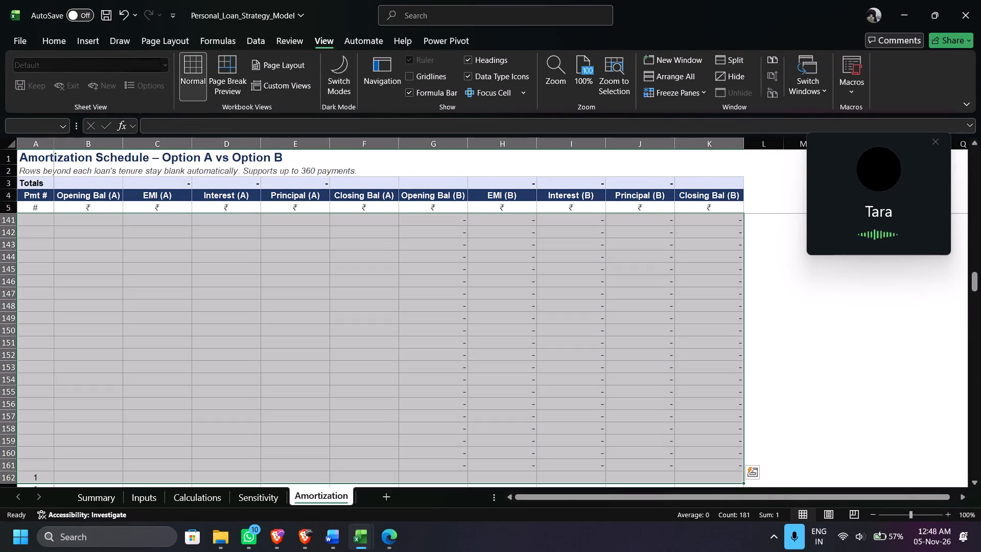
key(Delete)
scroll(532, 298, down, 2)
scroll(532, 298, up, 4)
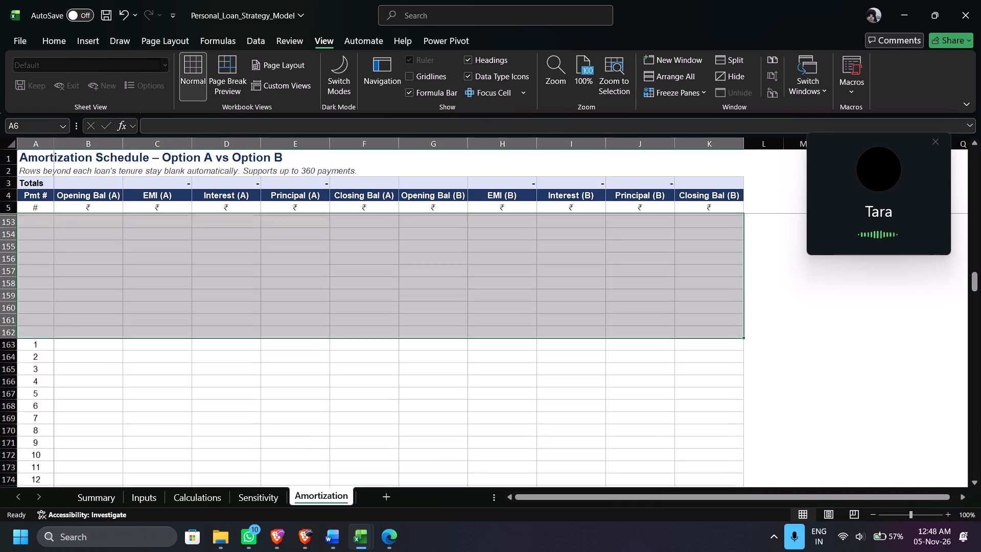
scroll(532, 298, down, 1)
scroll(532, 298, up, 14)
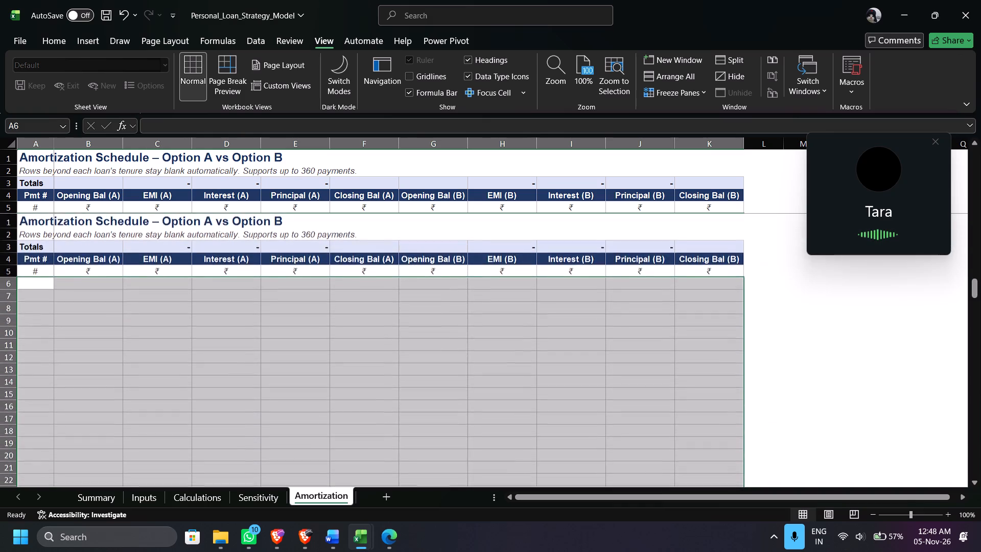
click(863, 313)
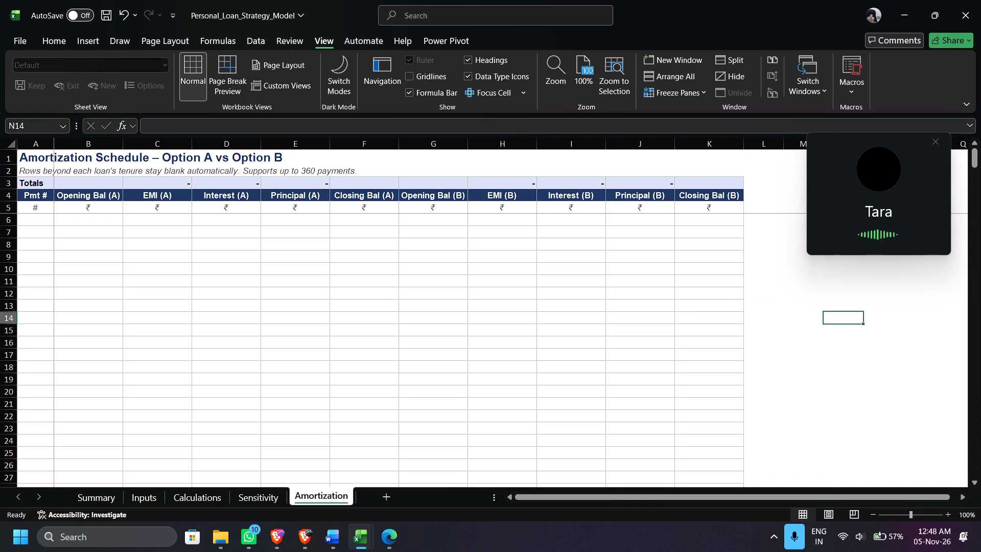
Save the Personal_Loan_Strategy_Model workbook and minimise its window.
key(ctrl+s)
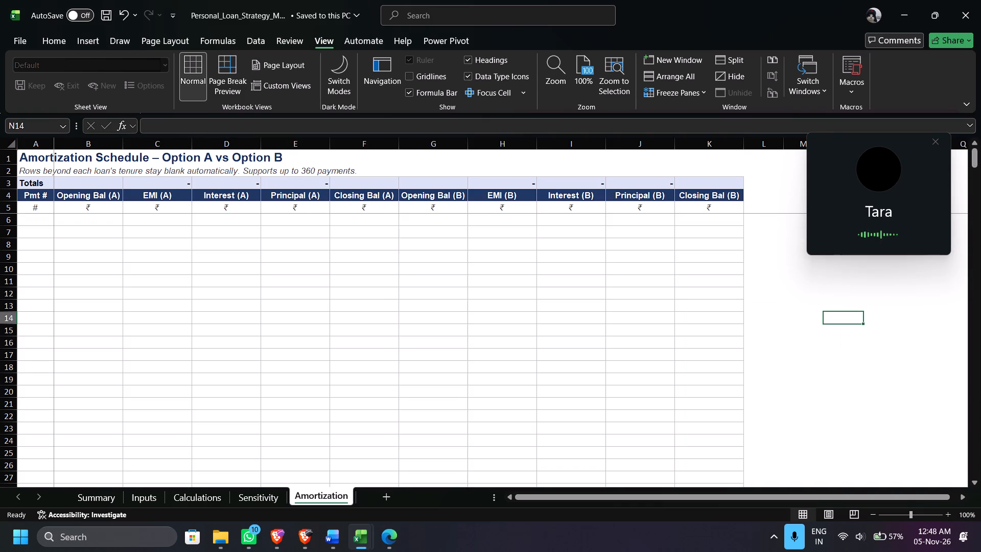
click(907, 3)
Close the Personal_Loan_Strategy_Practice_Dataset workbook without saving its changes.
click(980, 11)
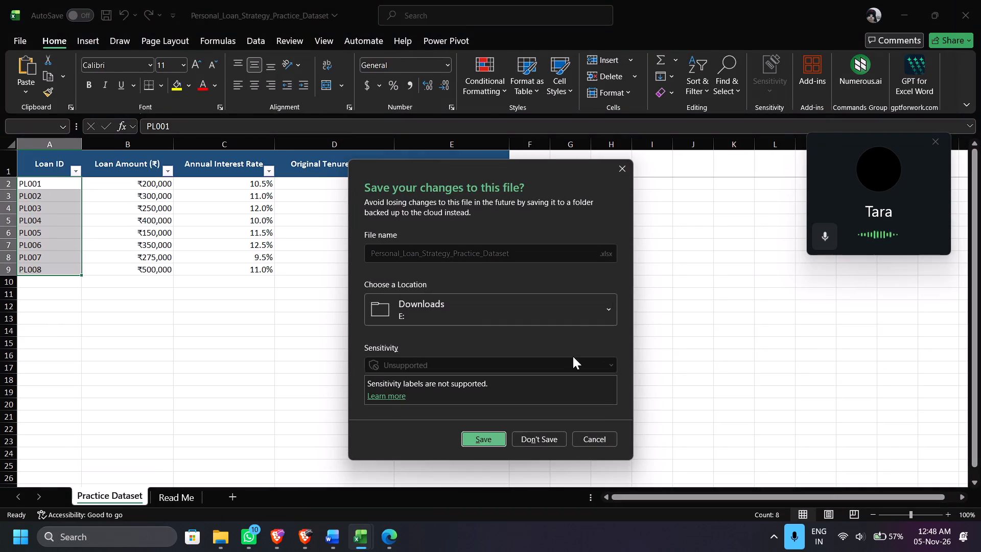
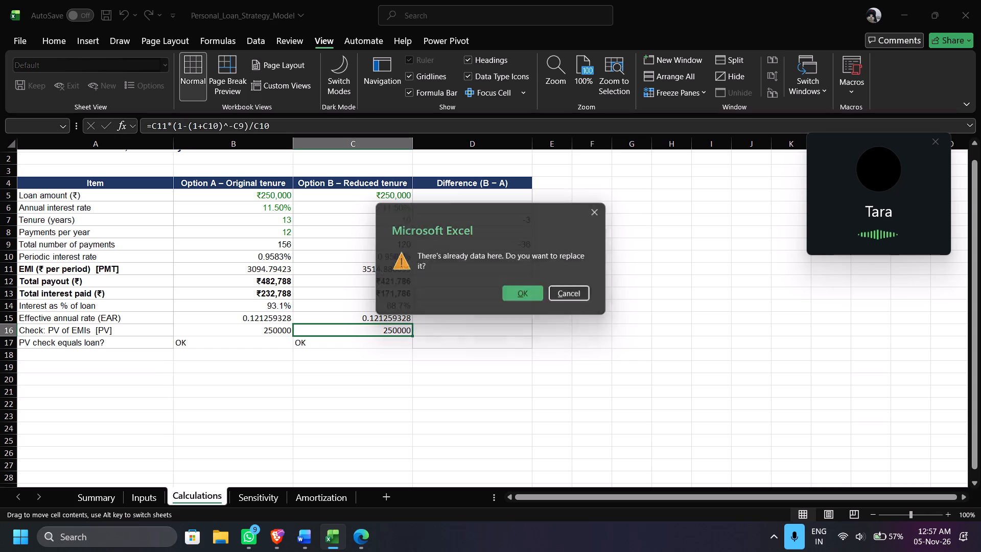
click(395, 325)
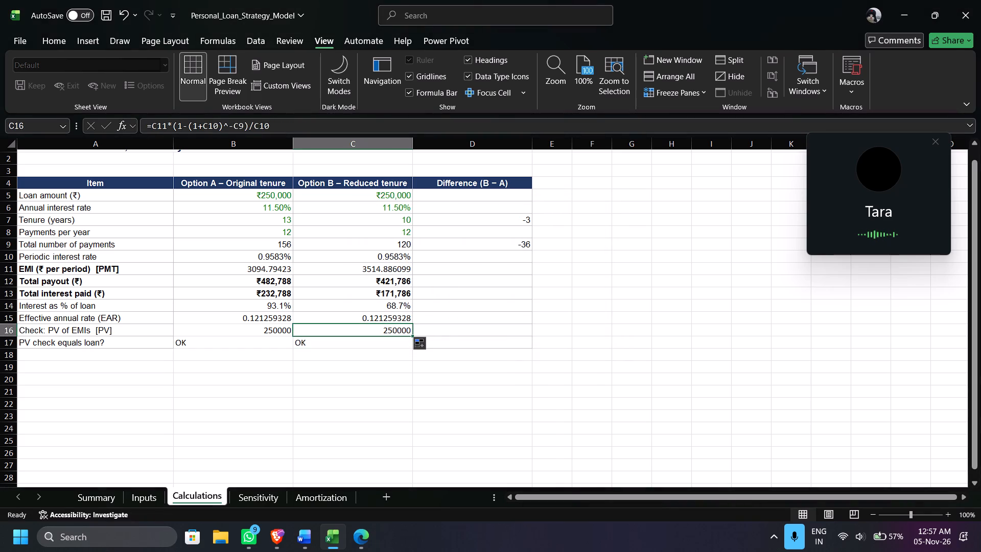
click(318, 286)
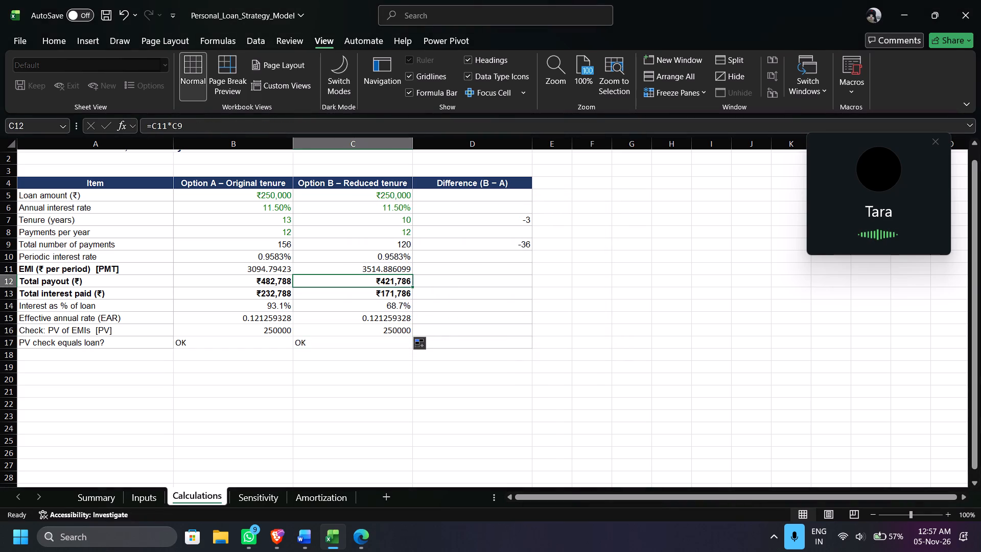
click(283, 213)
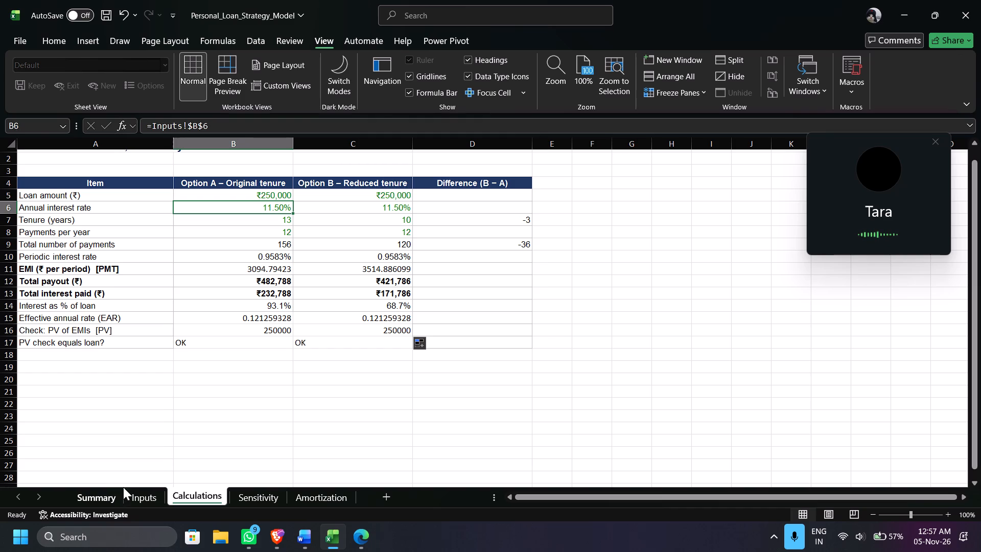
click(163, 497)
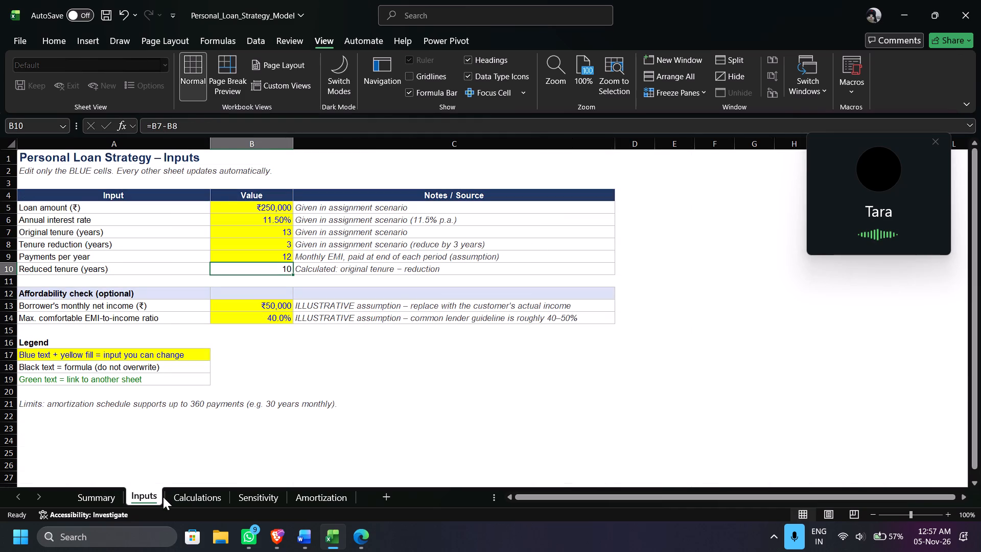
click(181, 498)
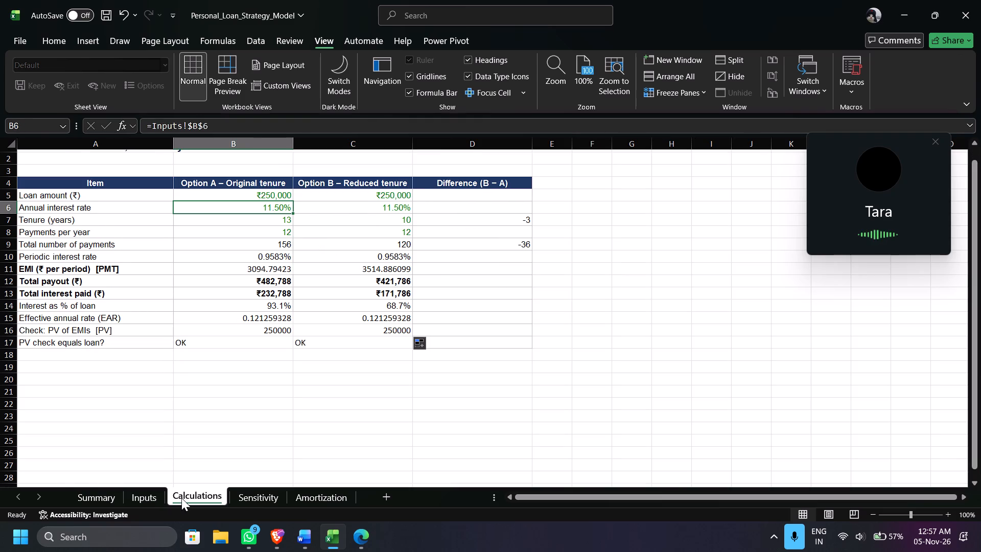
Fill the tenure difference formula =C7-B7 from D7 up to D5 and down to D17 in the Difference (B − A) column.
click(477, 200)
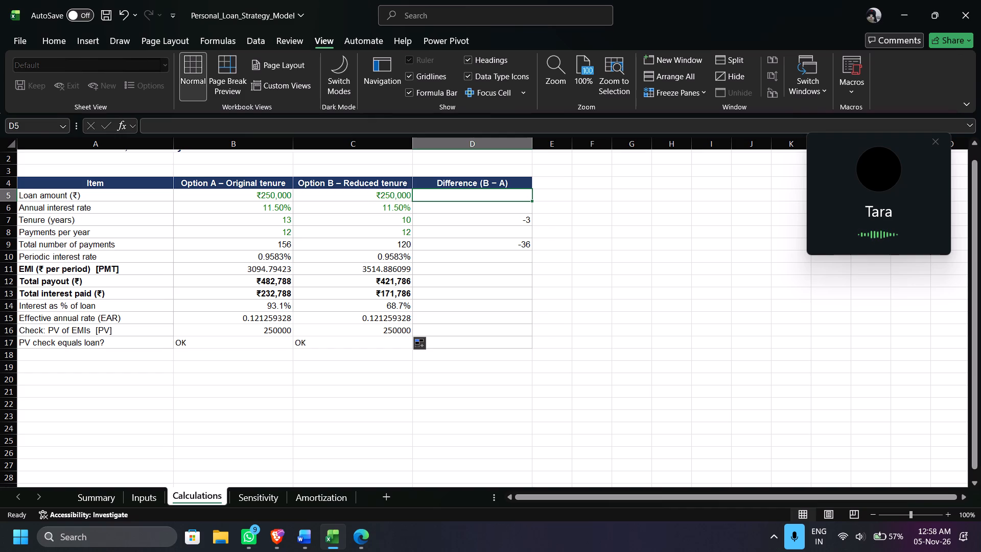
click(466, 273)
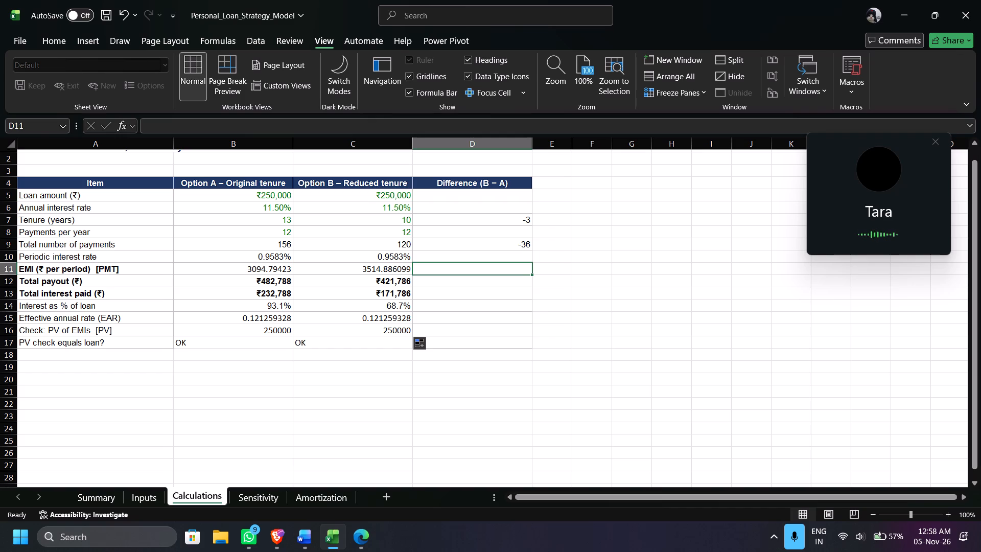
click(513, 222)
drag(531, 224, 528, 194)
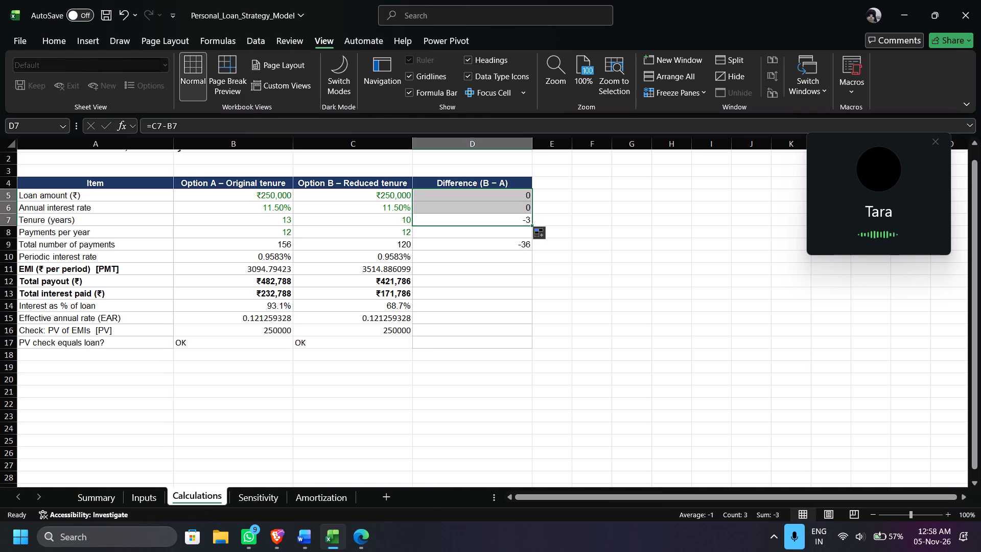
drag(531, 224, 513, 354)
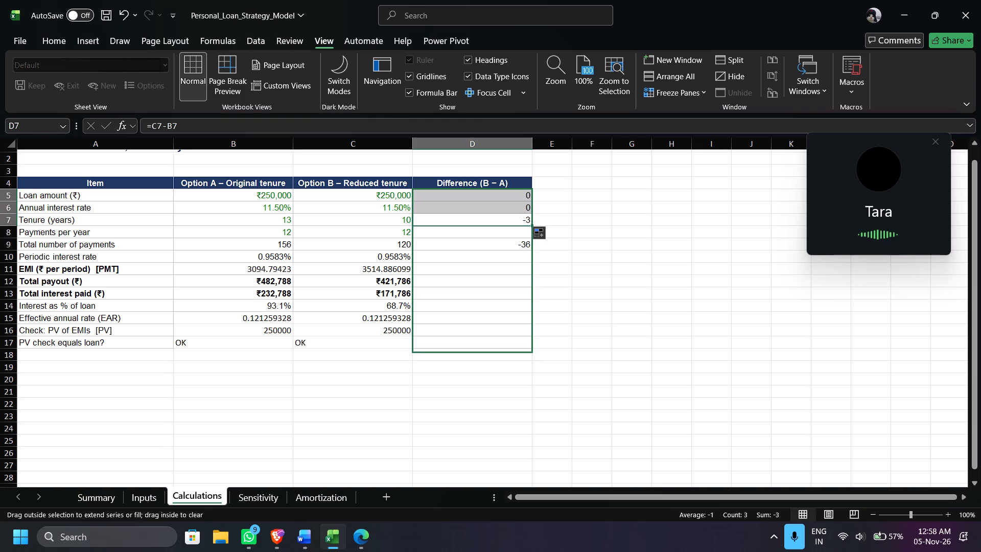
drag(513, 354, 515, 351)
click(478, 331)
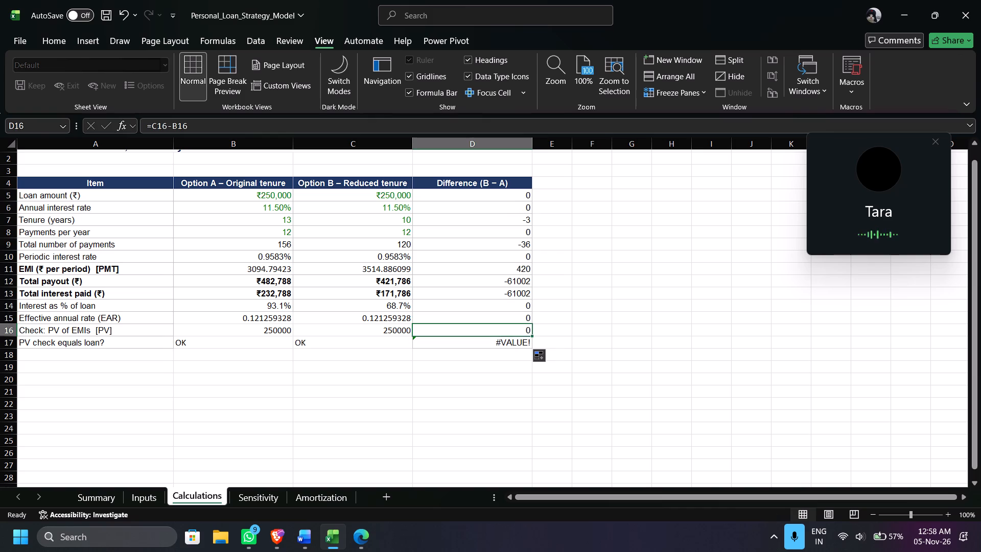
click(472, 293)
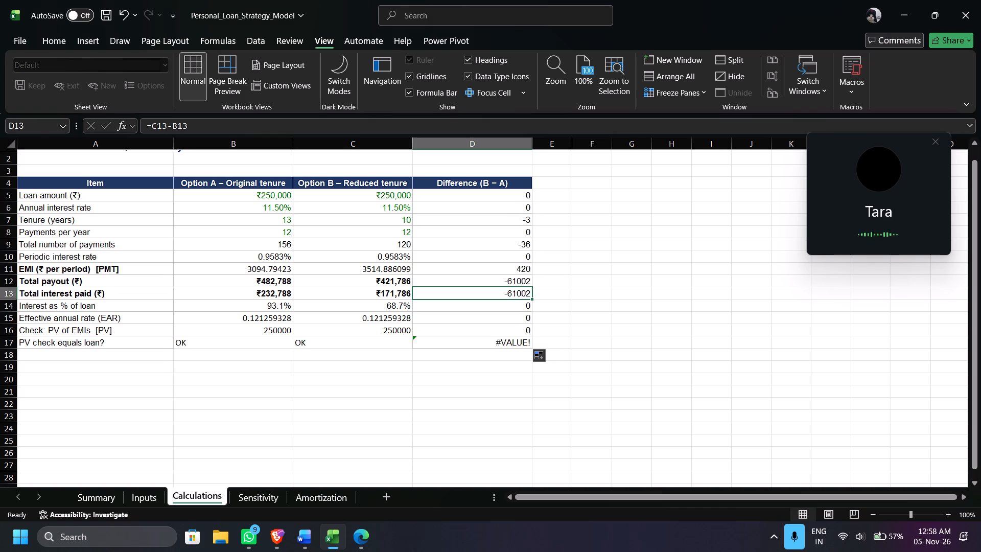
click(480, 274)
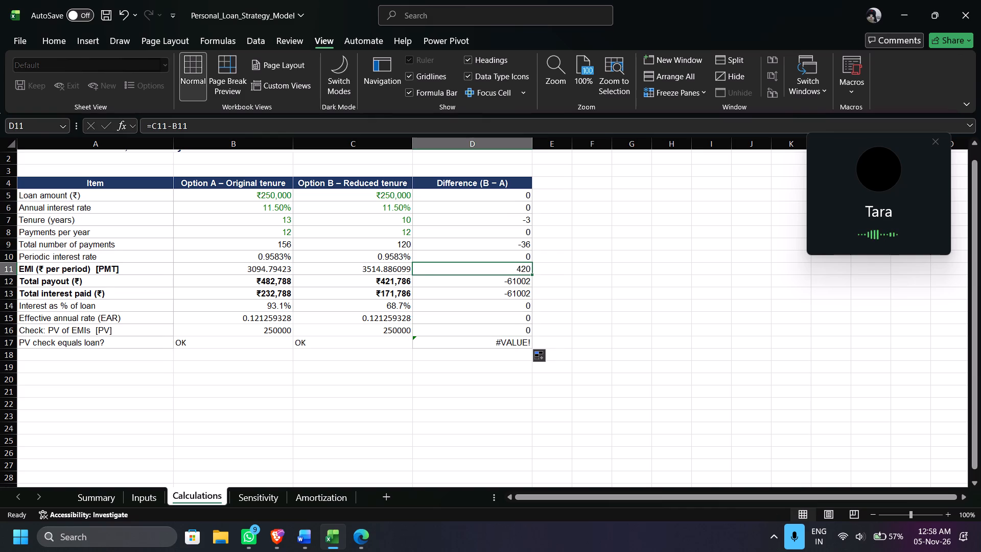
Select the zero-difference cells D10, D8, D5, D6 and D14 together in the Difference (B − A) column.
click(497, 258)
ctrl+click(500, 234)
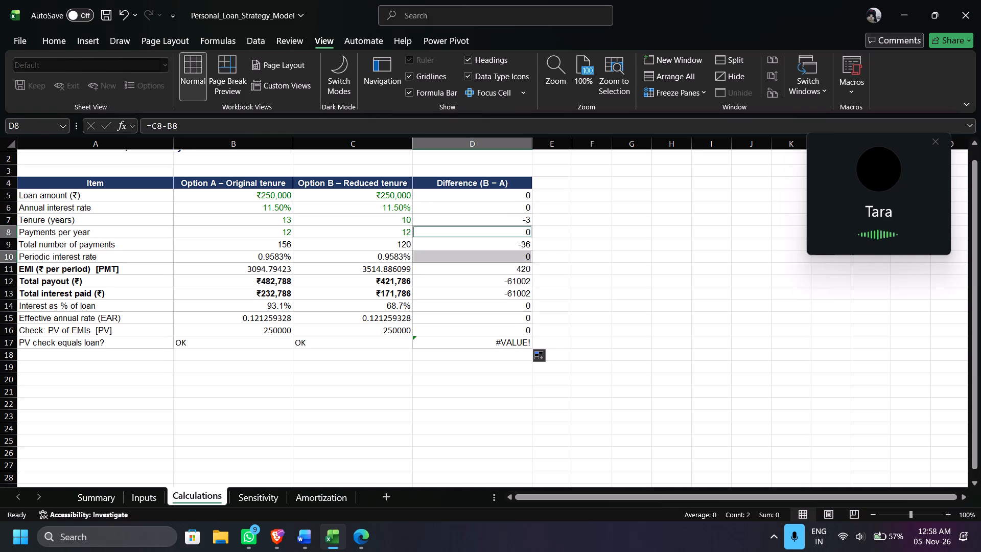
ctrl+click(507, 200)
ctrl+click(506, 206)
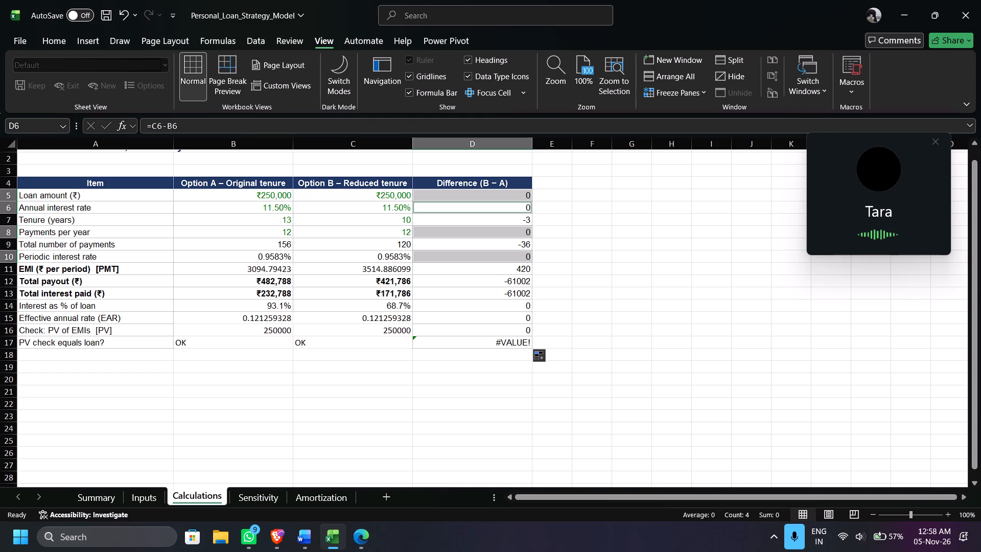
ctrl+click(514, 307)
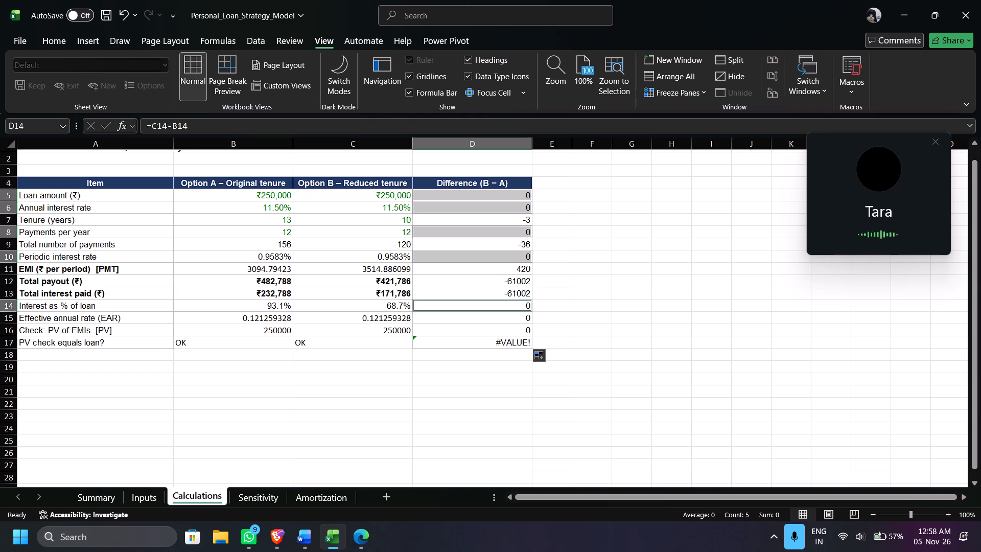
Add the effective annual rate cell D15 and the PV check cell D17 to the existing selection in the Difference (B − A) column.
ctrl+click(511, 320)
ctrl+click(507, 337)
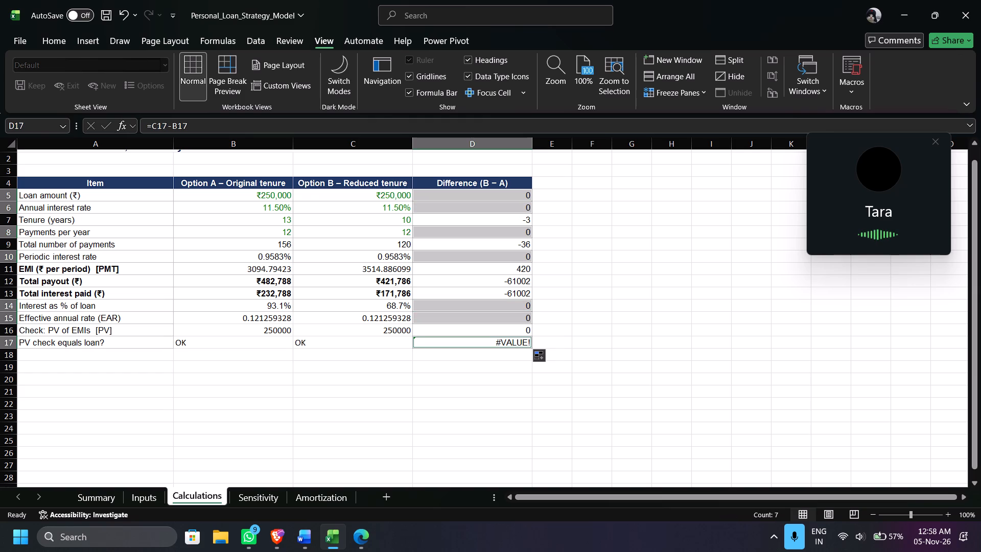
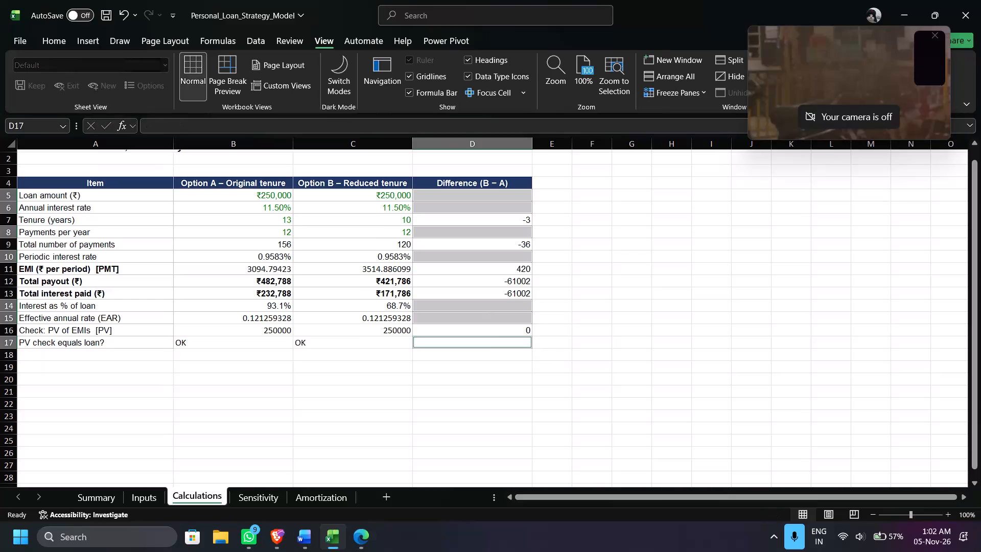
Clear the difference value for the PV of EMIs check in cell D16.
click(508, 332)
key(Delete)
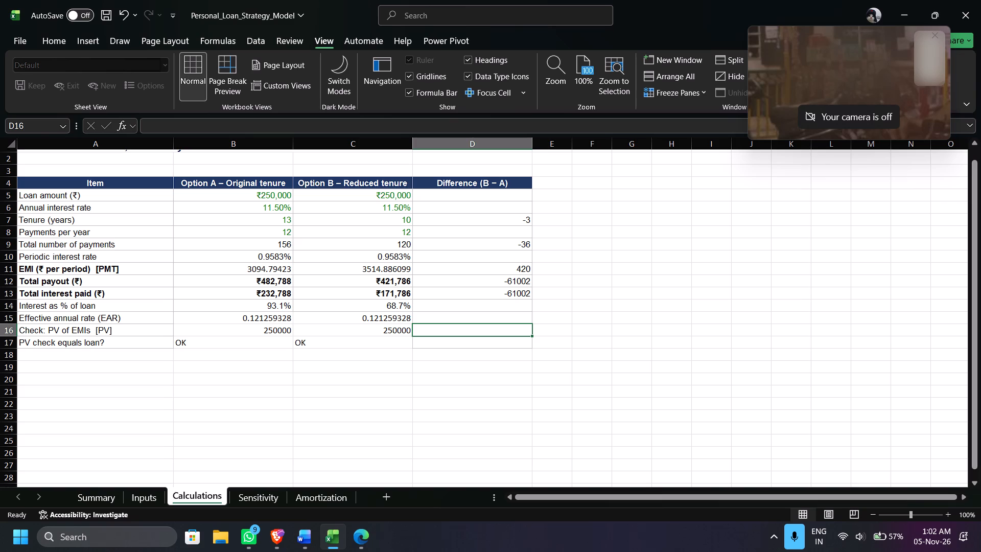
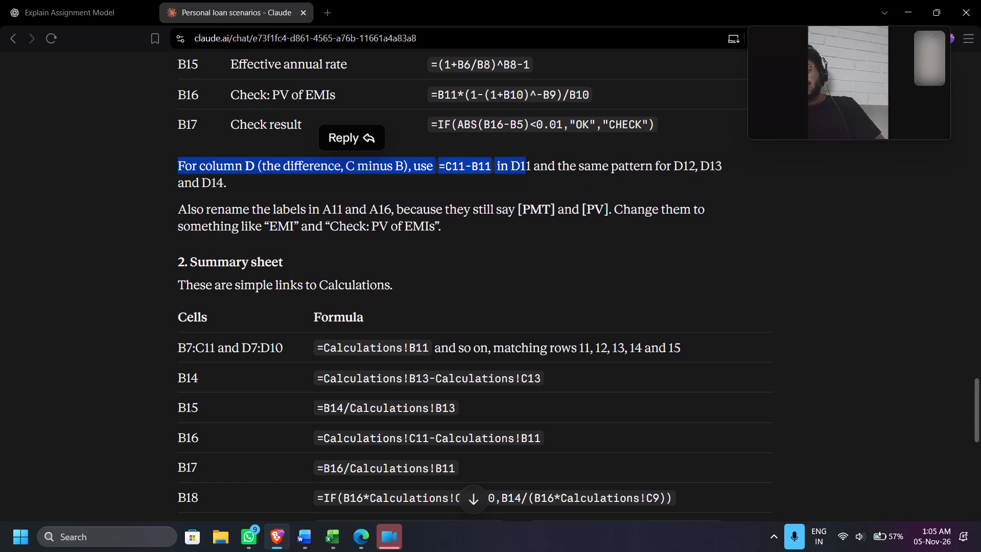
drag(187, 214, 274, 210)
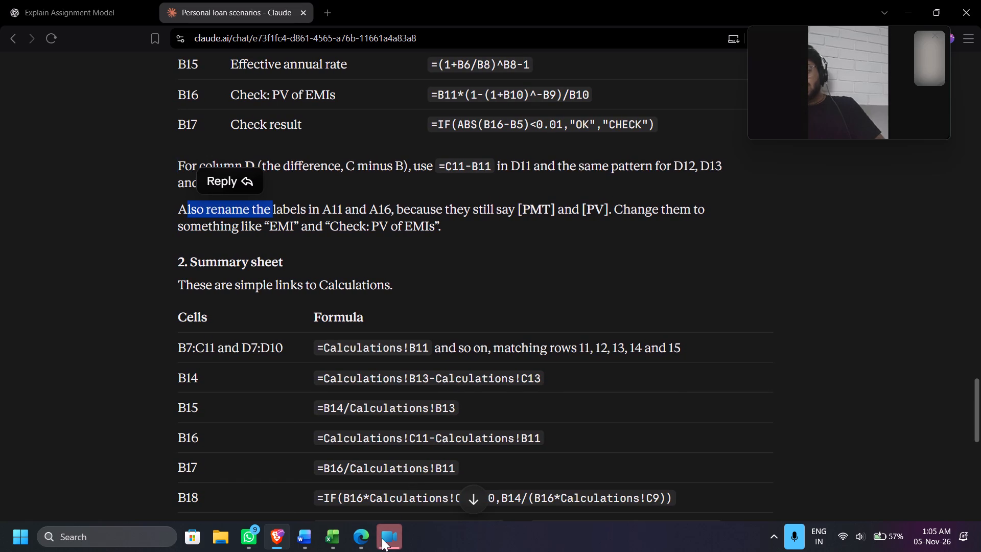
Check the assignment instructions in auq.pdf in Edge and inspect the workbook's Calculations and Sensitivity sheets in Excel.
click(317, 545)
click(323, 544)
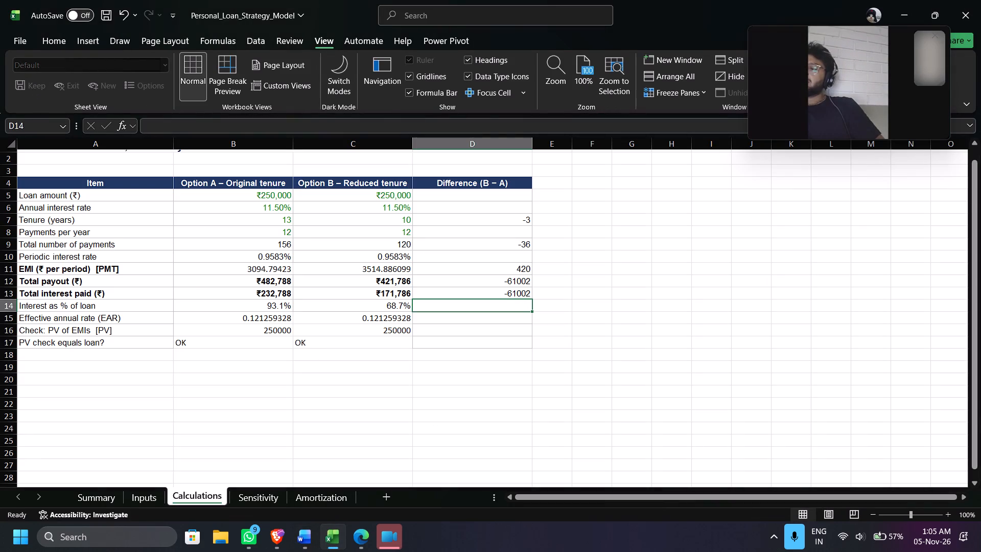
click(127, 332)
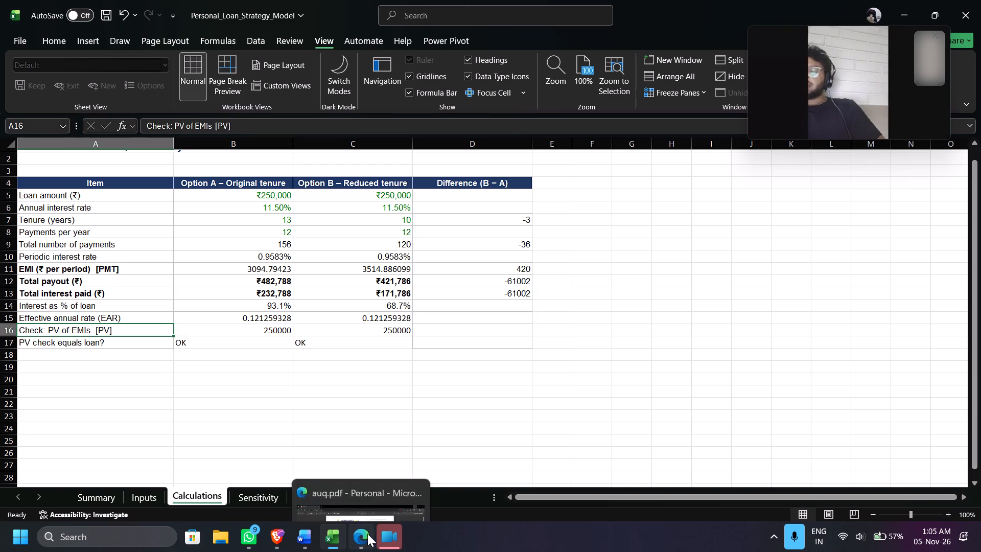
click(390, 481)
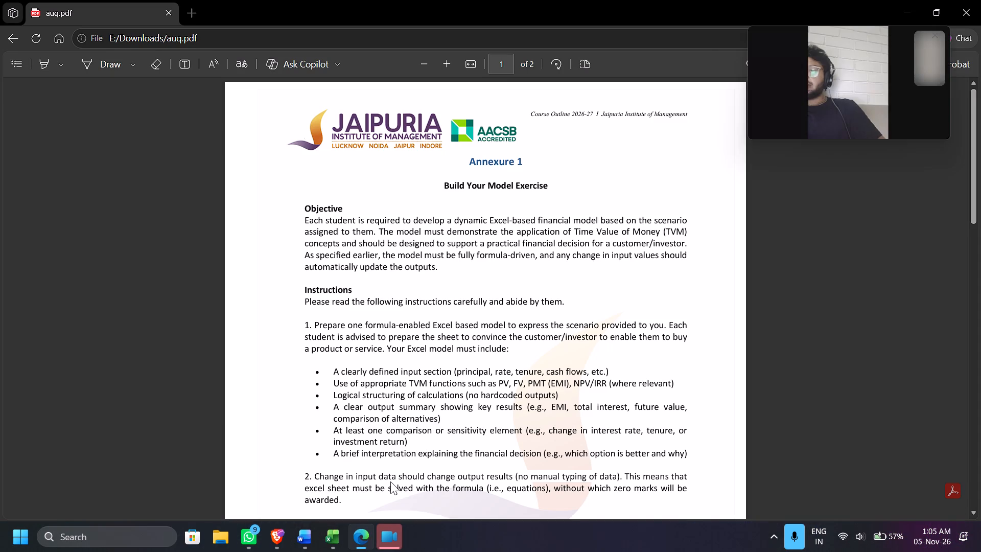
scroll(466, 420, down, 1)
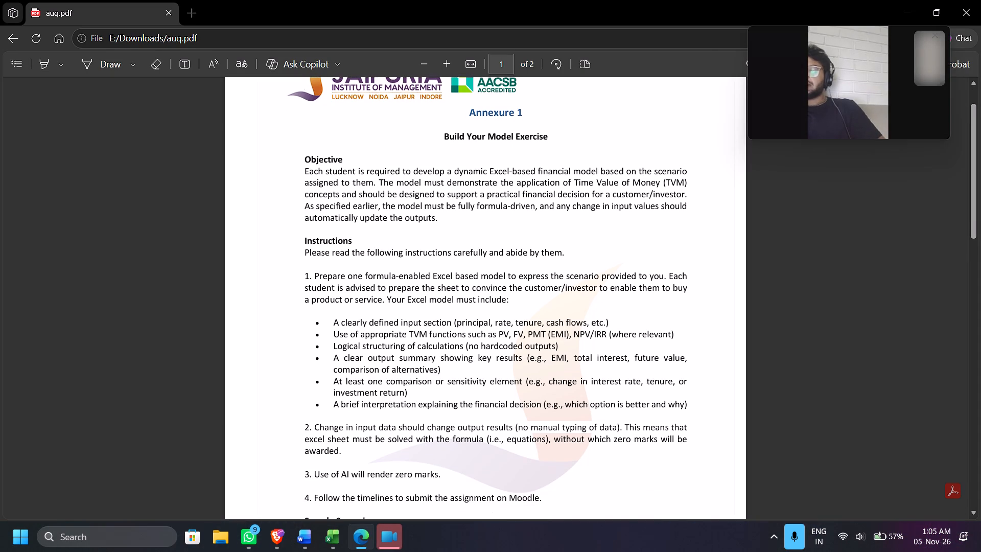
click(338, 540)
click(338, 540)
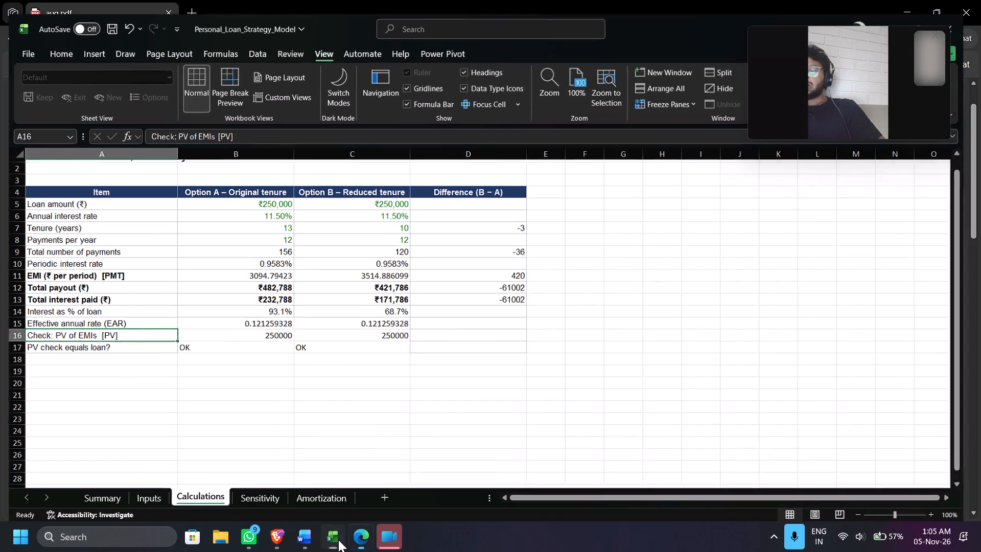
click(338, 540)
click(265, 505)
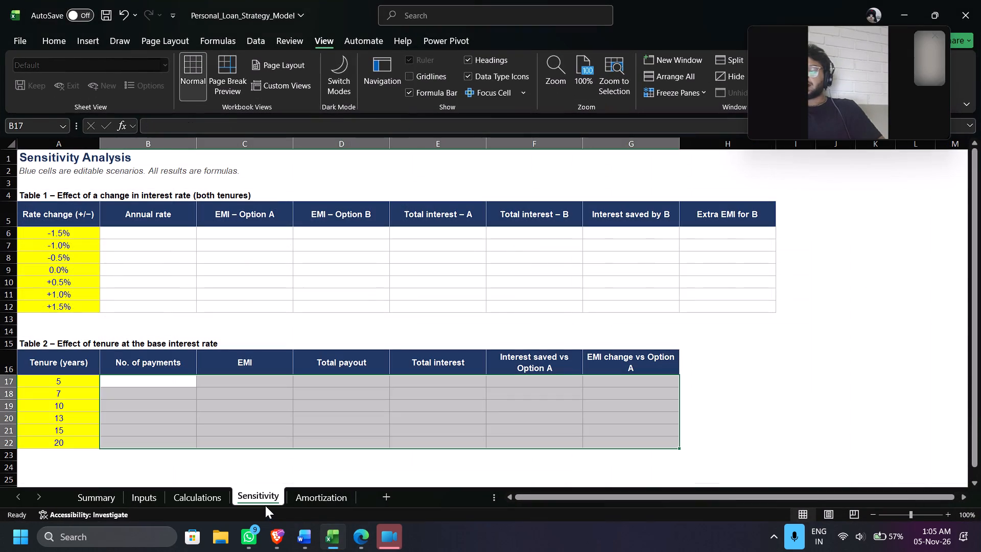
click(152, 244)
click(158, 235)
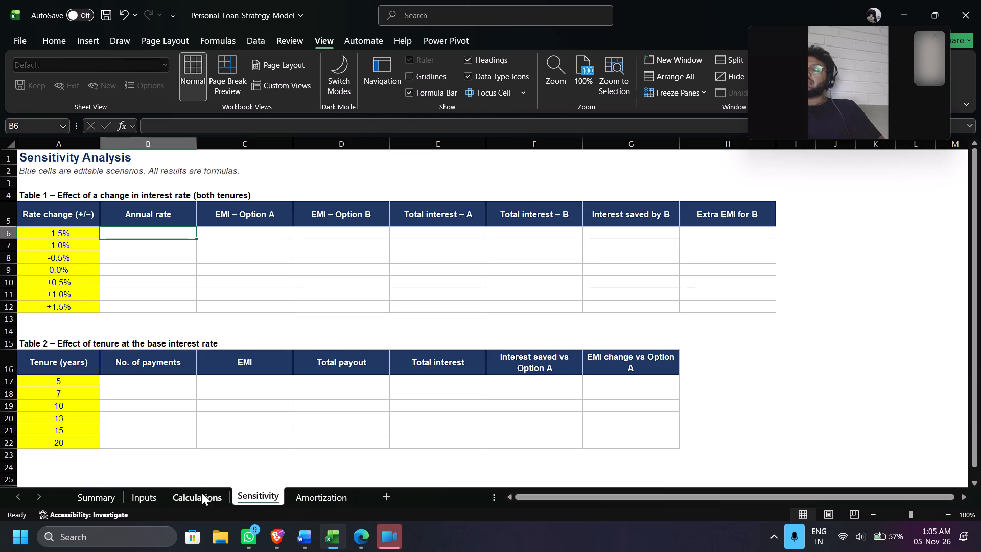
On the Summary sheet, link the Option A EMI per month in B7 to Calculations!B11.
click(96, 505)
scroll(167, 369, up, 1)
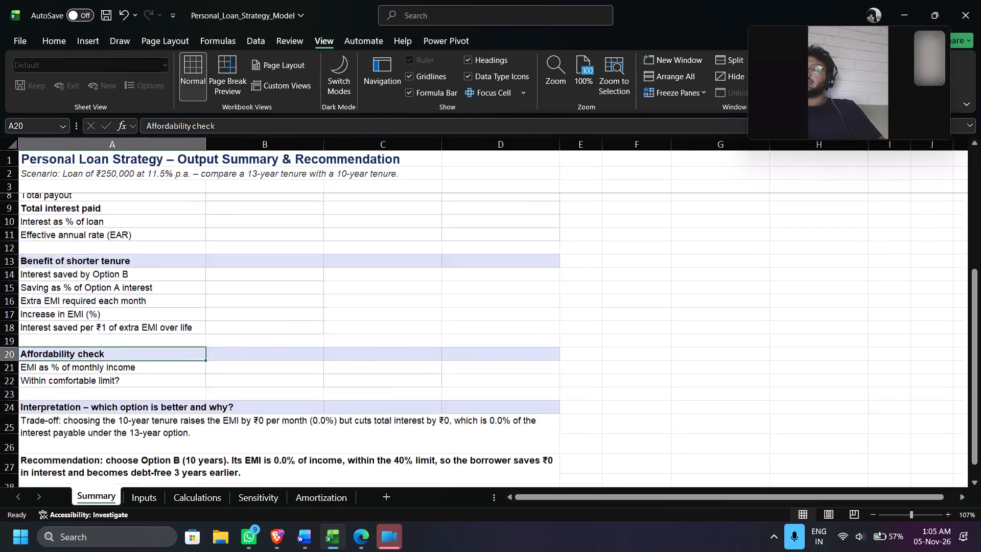
scroll(167, 369, up, 1)
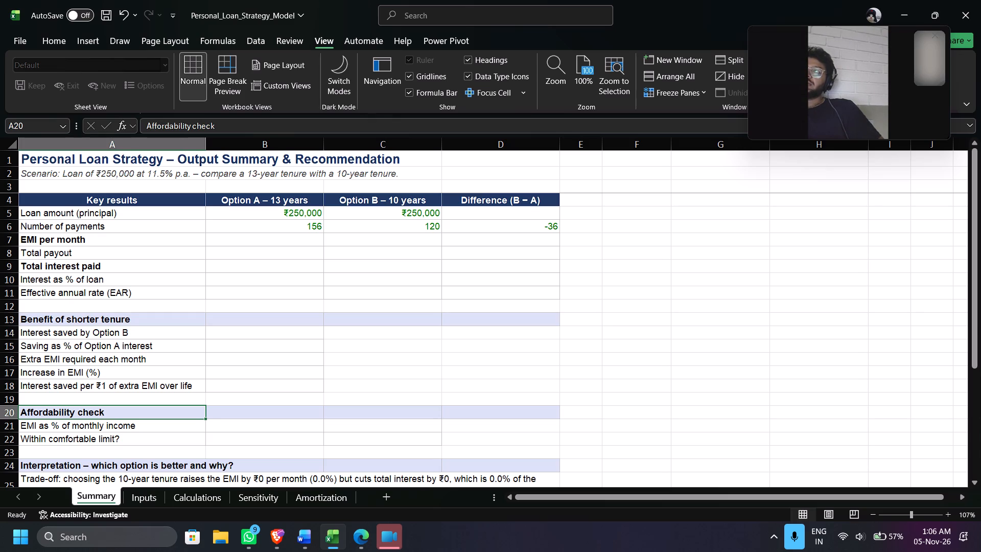
click(303, 241)
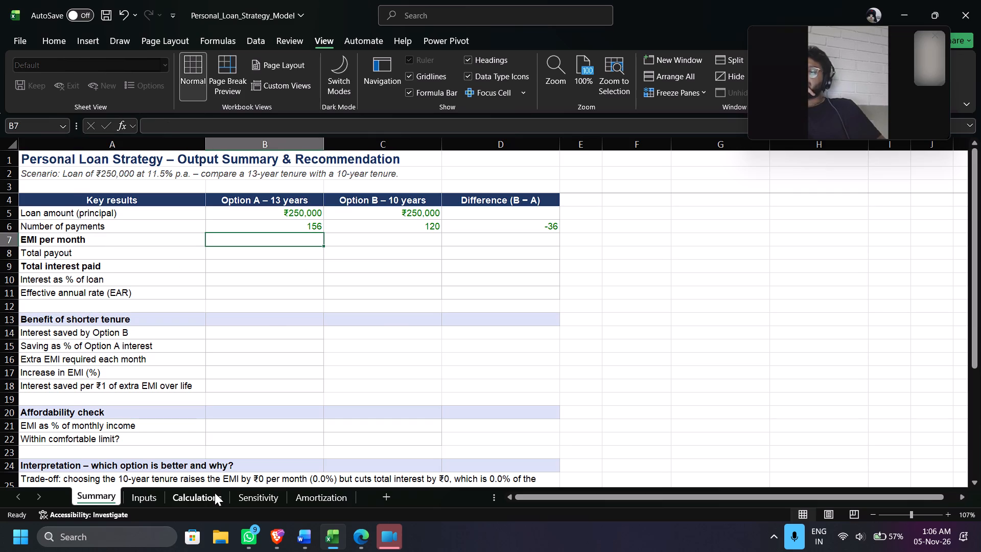
click(215, 493)
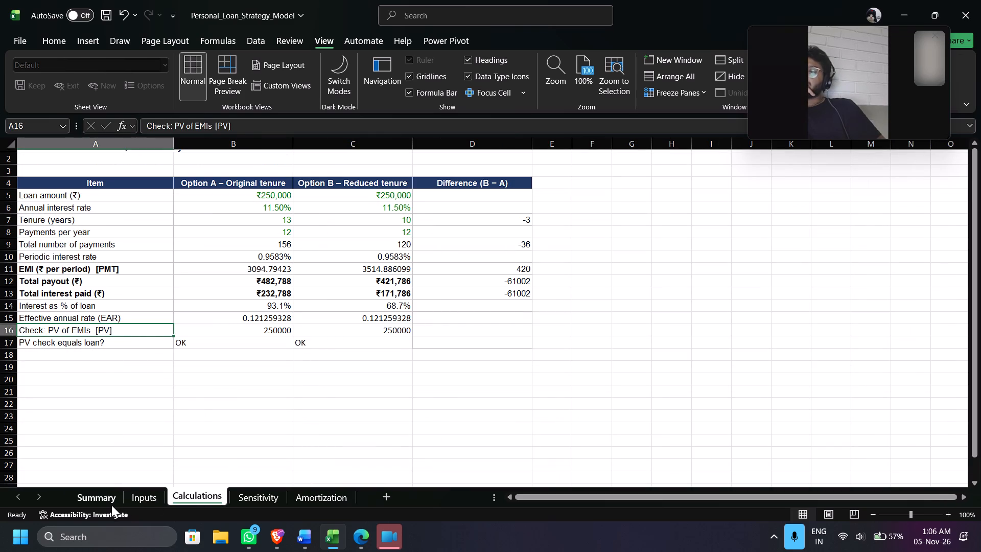
click(111, 505)
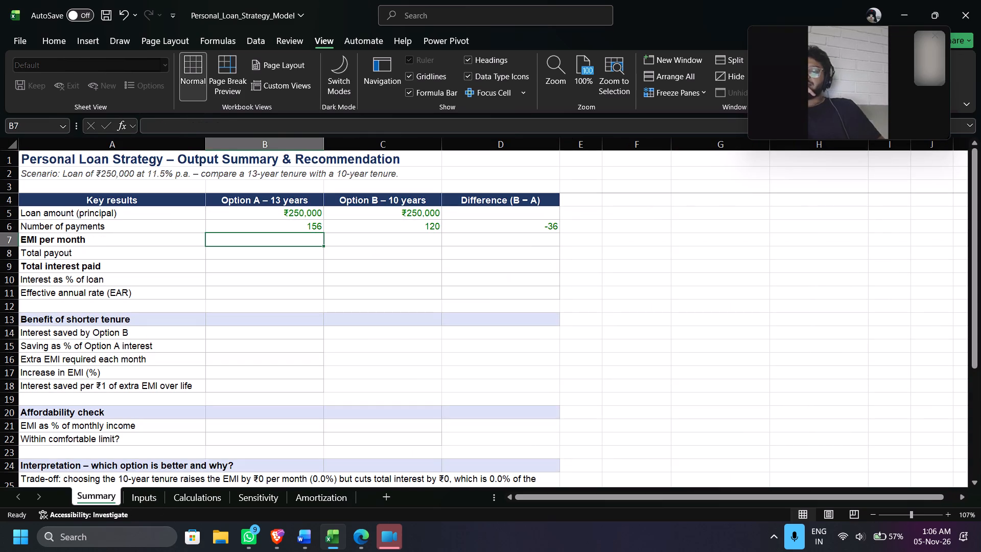
key(equal)
click(208, 500)
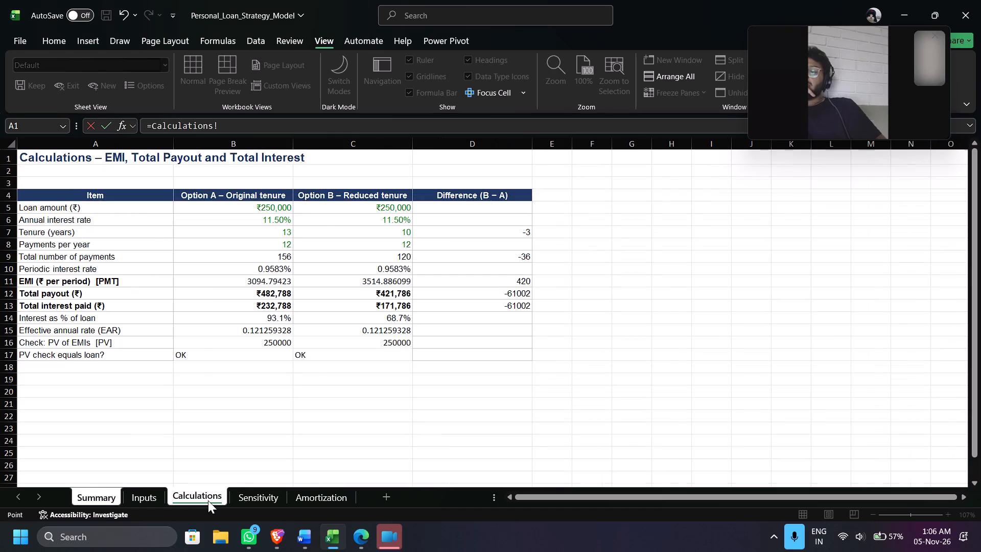
click(253, 286)
key(Return)
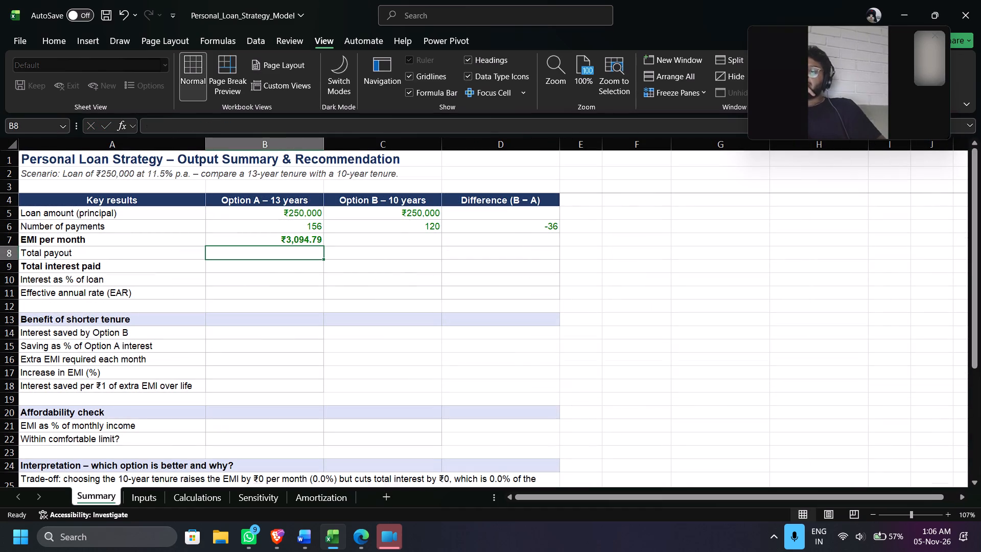
Fill the EMI per month link from B7 across to C7 for Option B.
click(275, 234)
click(362, 238)
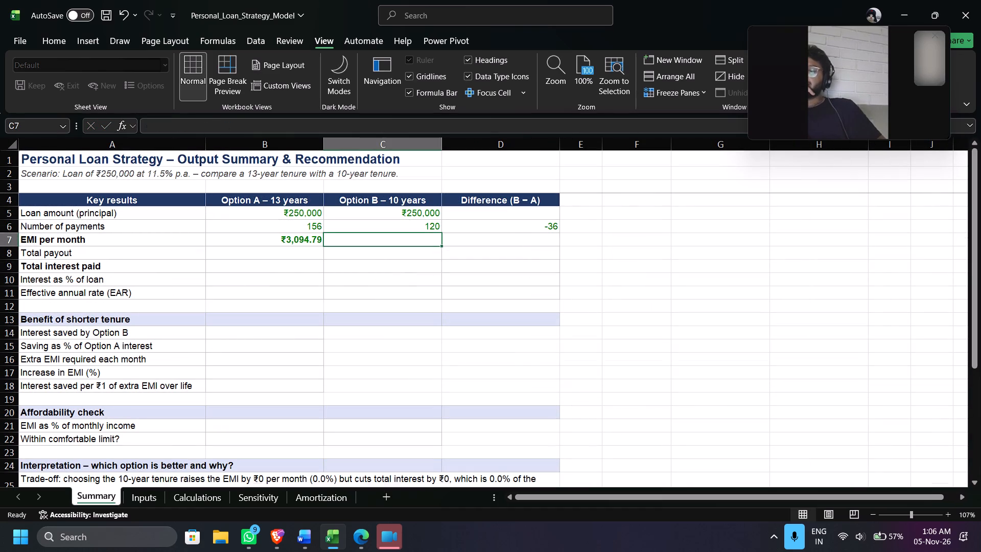
key(equal)
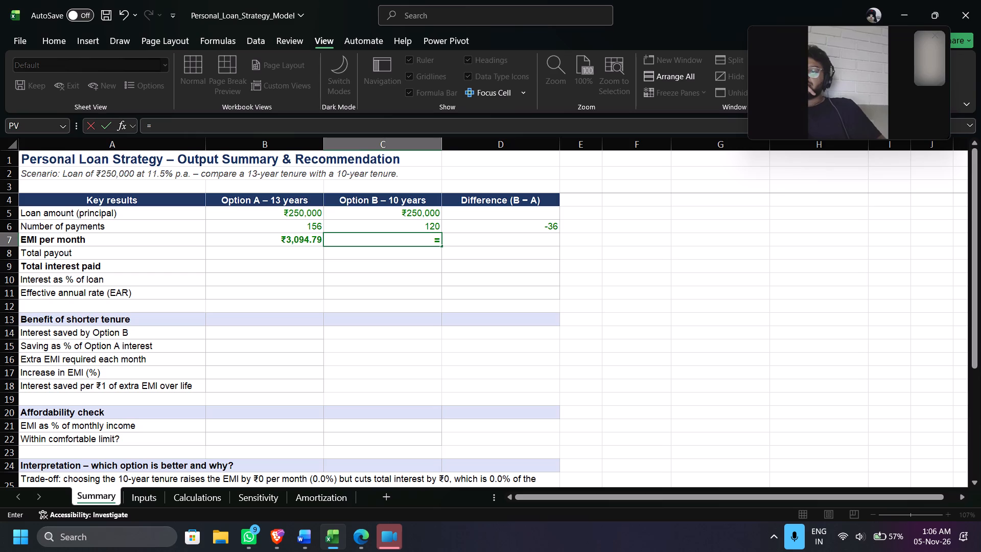
key(BackSpace)
click(380, 310)
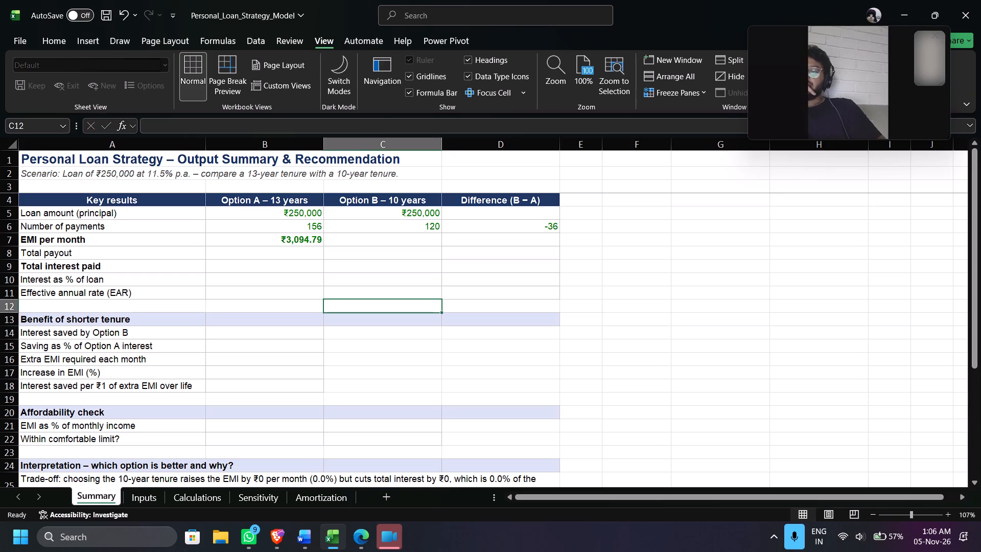
click(307, 247)
drag(309, 237, 324, 247)
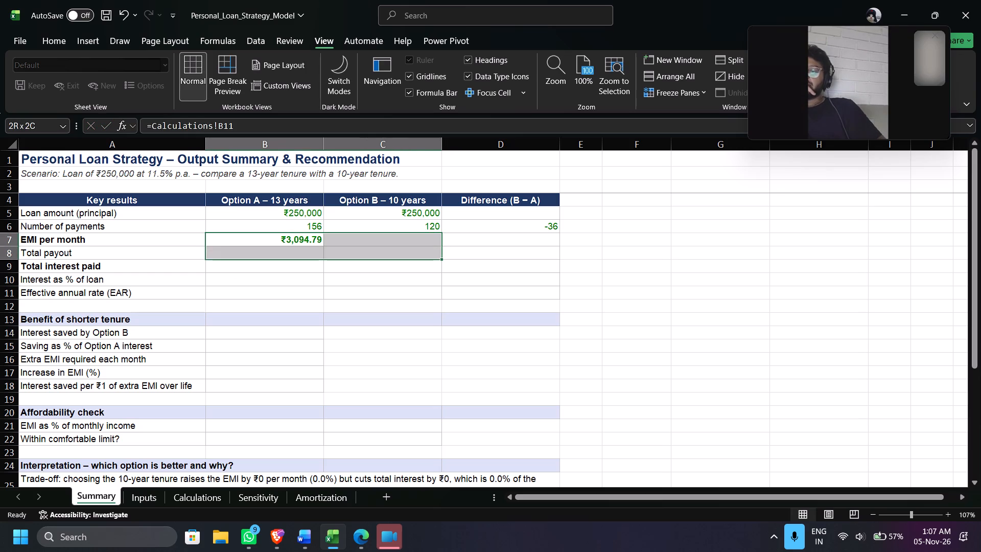
drag(324, 247, 319, 244)
drag(322, 244, 397, 240)
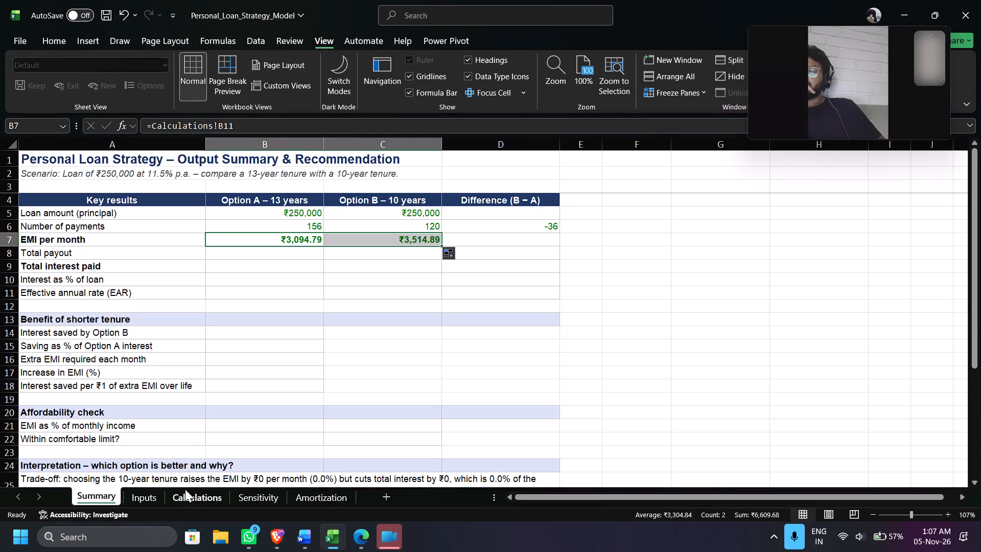
click(210, 497)
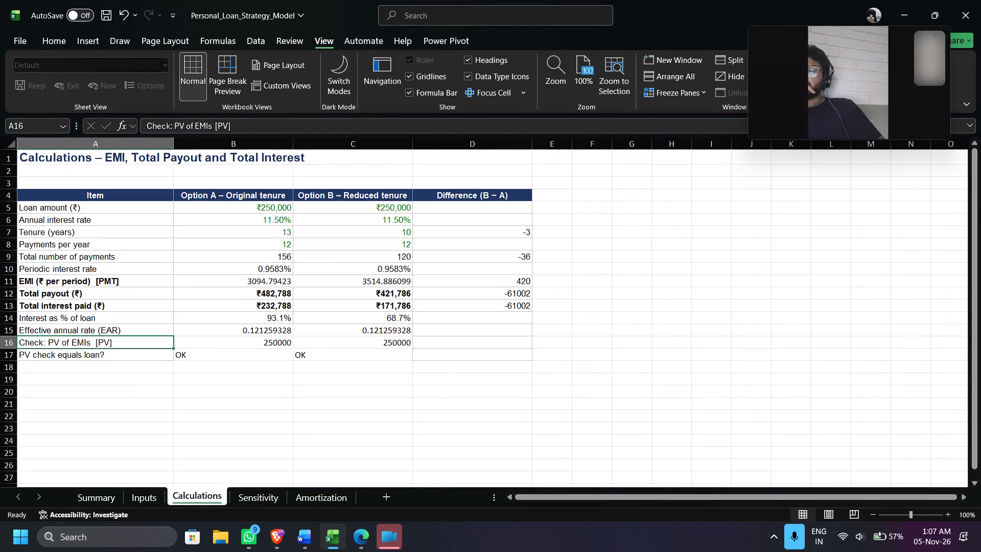
click(152, 494)
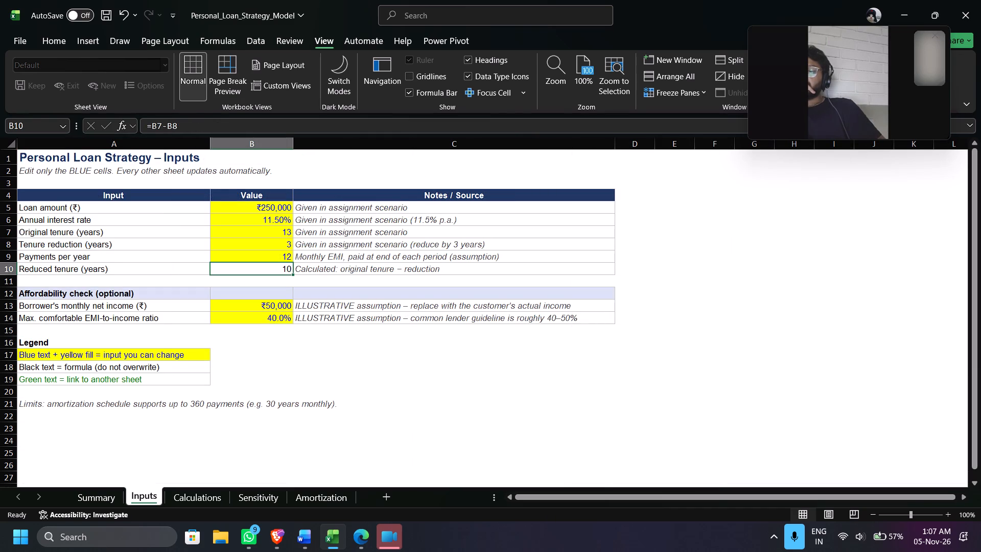
drag(95, 502, 261, 289)
On the Summary sheet, link total payout in B8 to Calculations!B12 and fill it across to C8 for Option B.
click(276, 261)
click(280, 251)
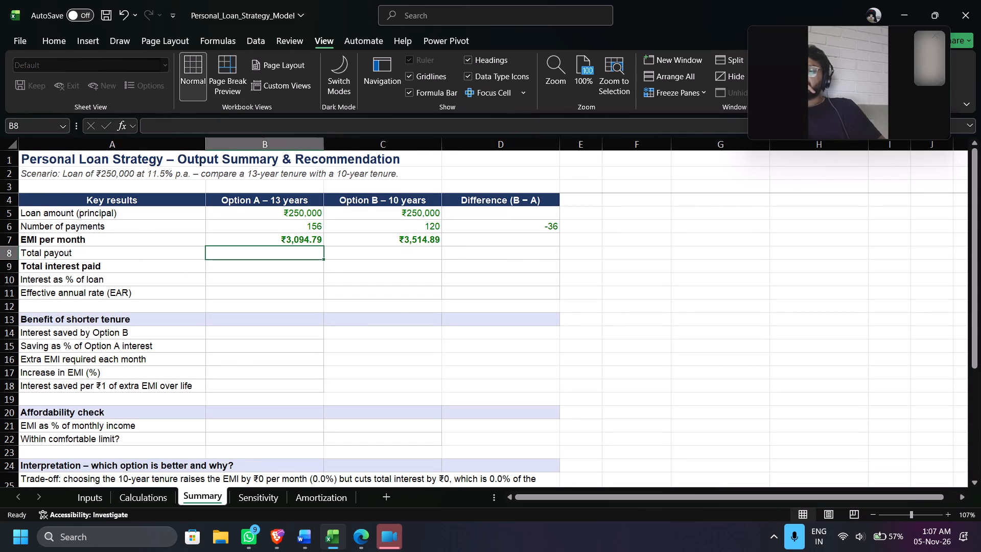
click(252, 502)
click(188, 504)
click(132, 496)
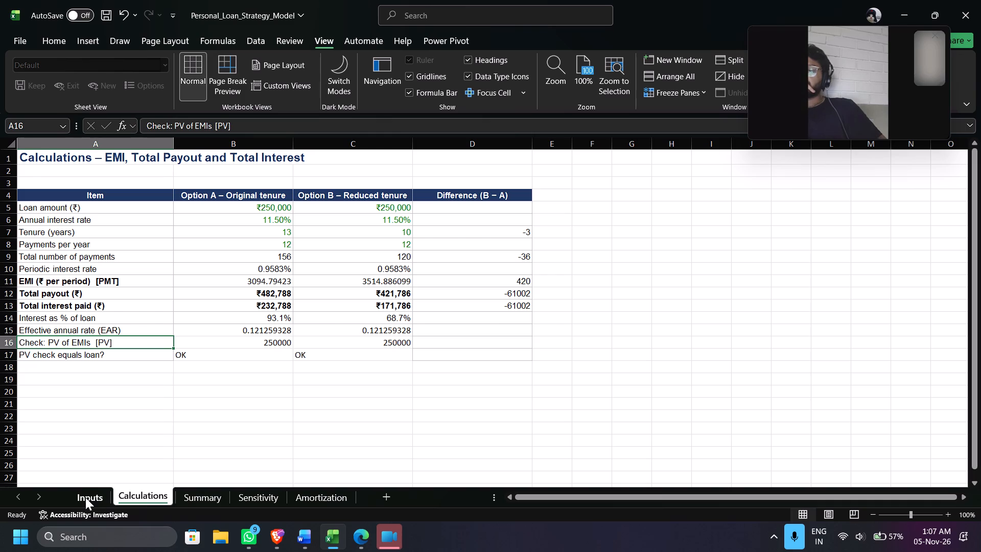
click(85, 497)
click(131, 495)
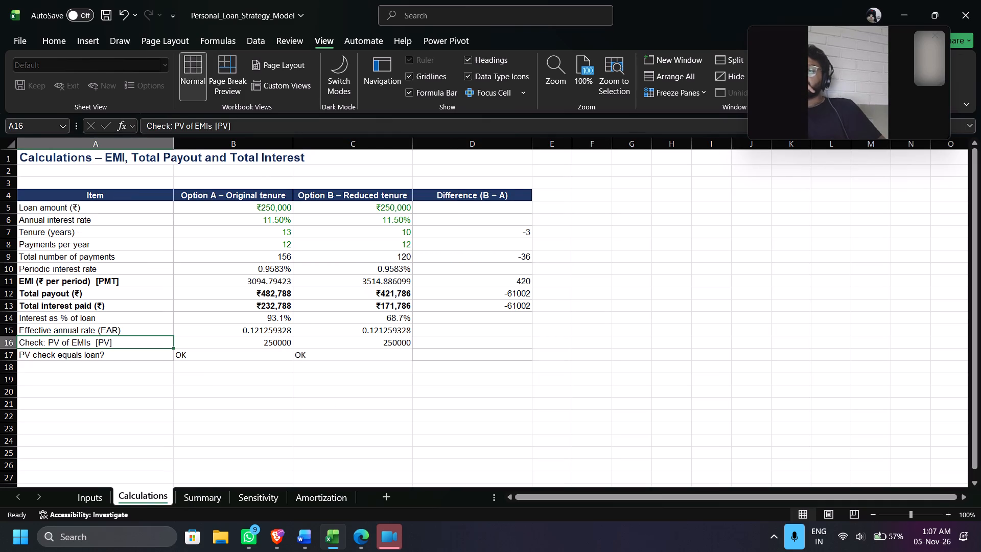
drag(210, 497, 215, 497)
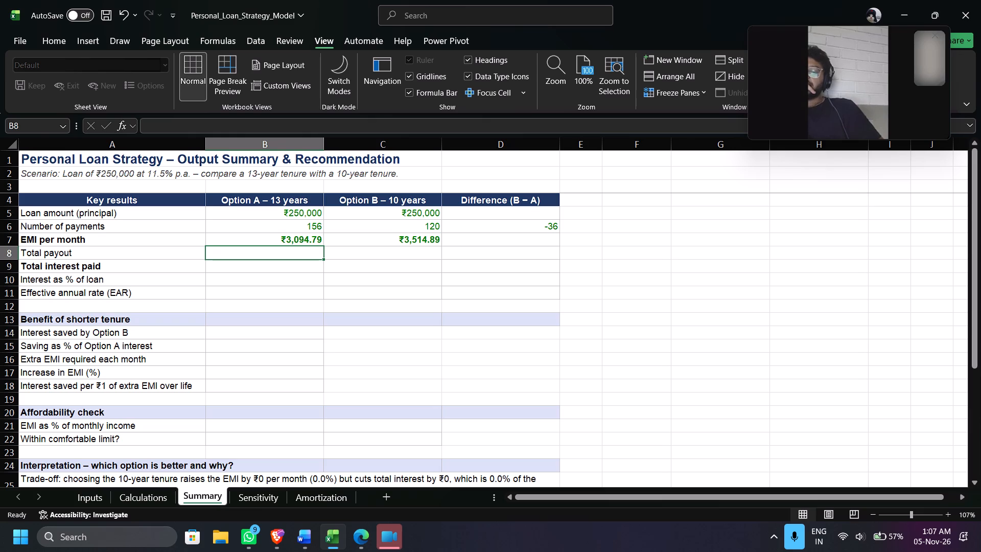
key(equal)
click(146, 500)
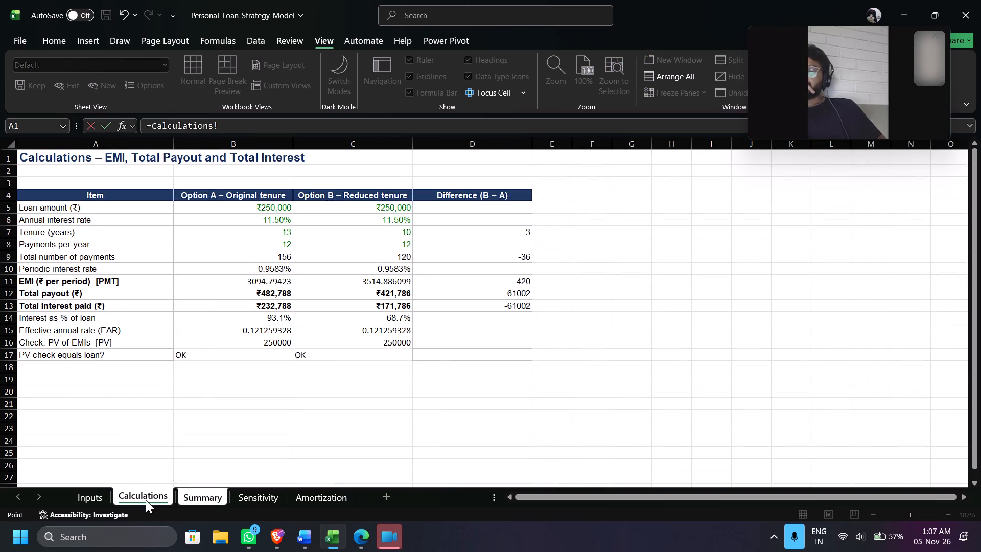
click(254, 294)
key(Return)
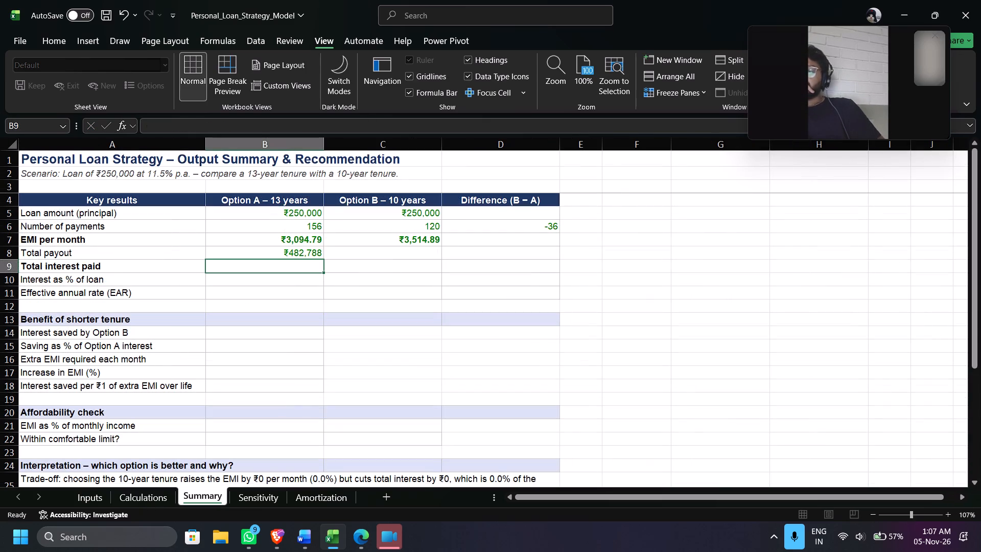
drag(288, 250, 323, 259)
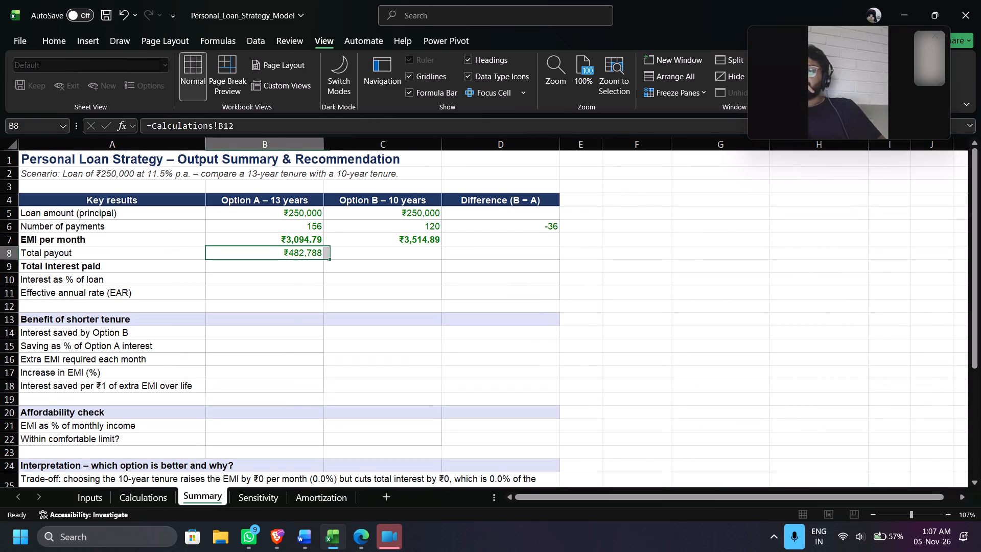
drag(323, 259, 323, 259)
drag(323, 259, 408, 260)
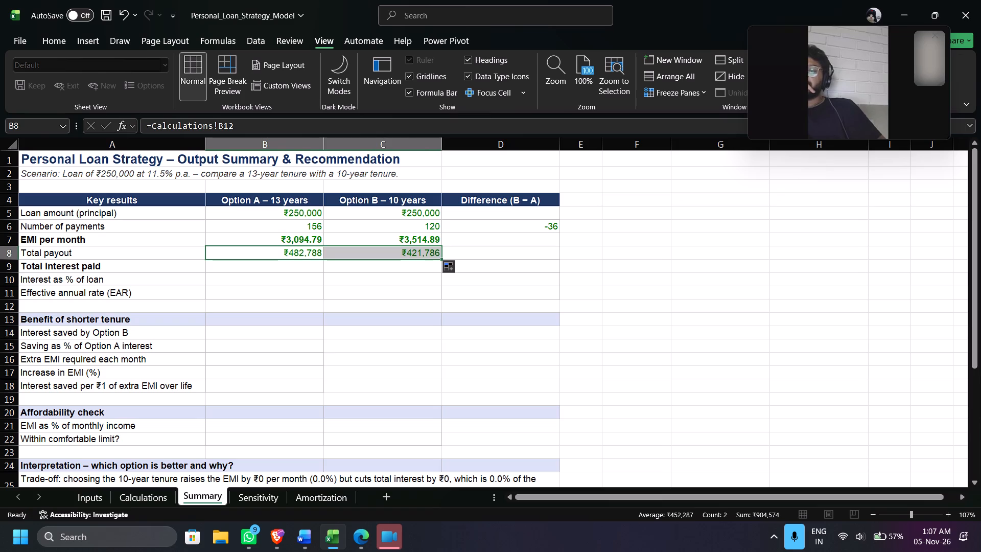
Link total interest paid in Summary B9 to Calculations!B13 and fill it across to C9 for Option B.
click(296, 266)
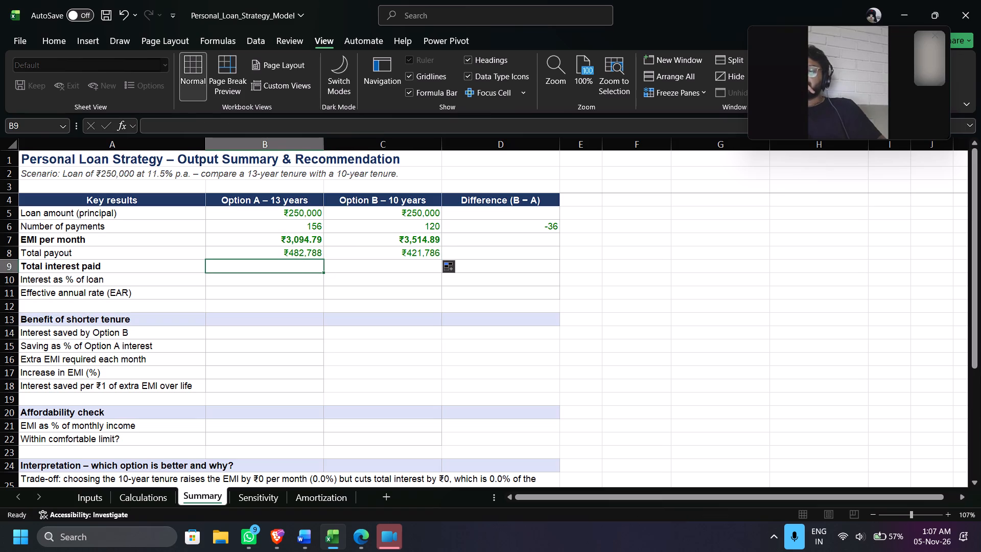
key(equal)
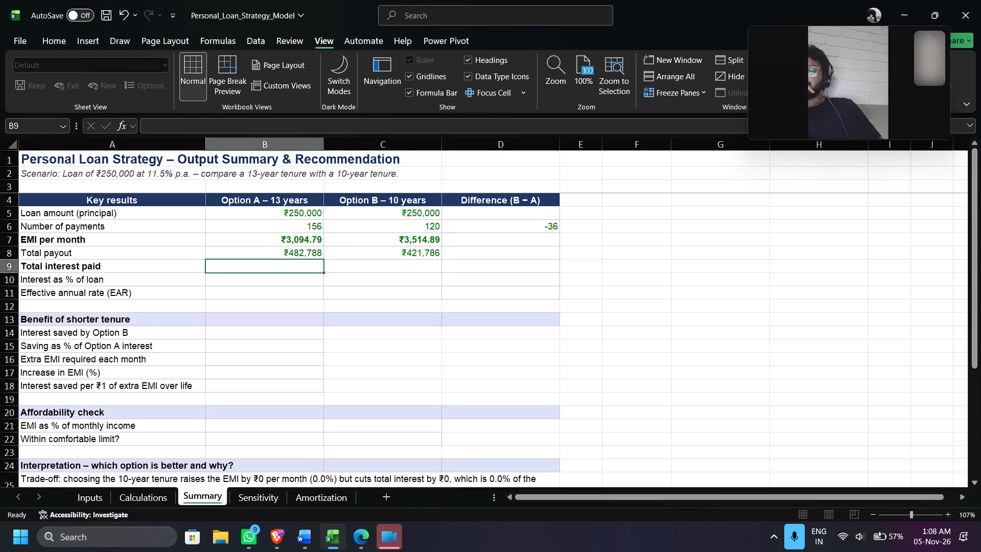
click(252, 493)
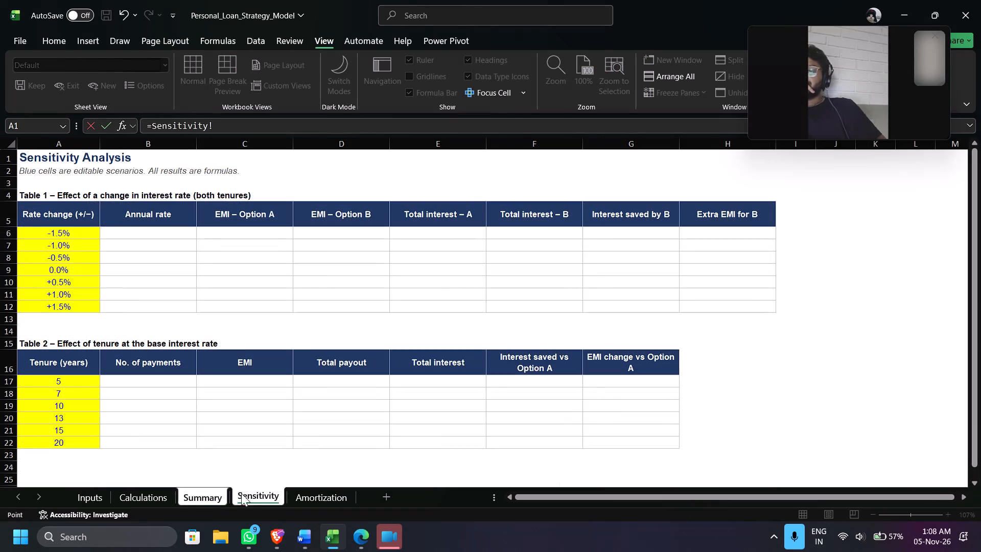
click(207, 496)
click(157, 501)
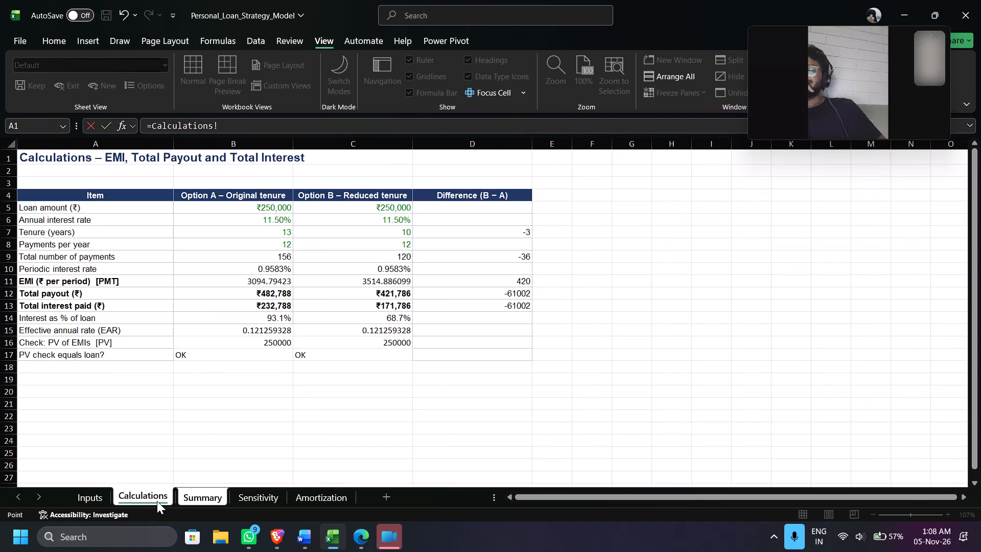
click(237, 303)
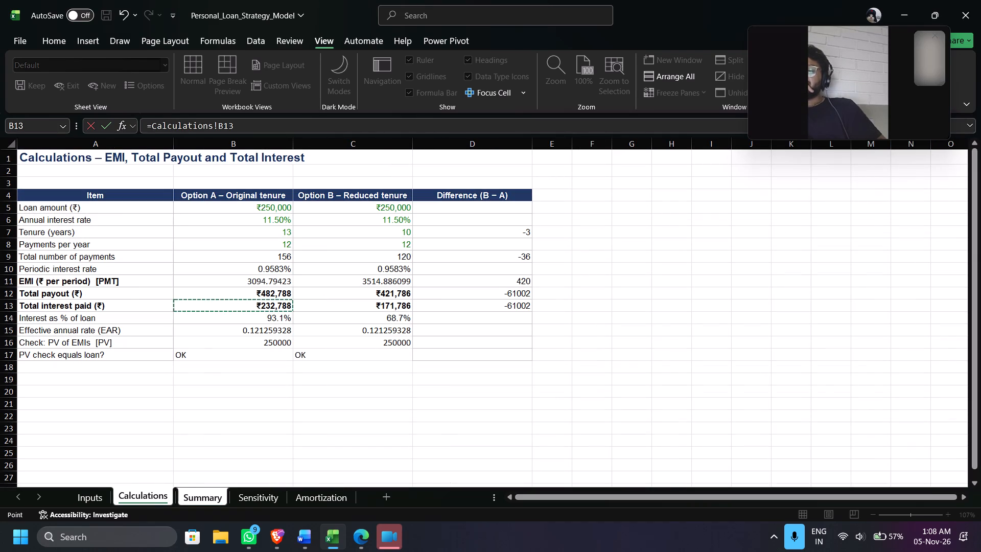
key(Return)
click(293, 263)
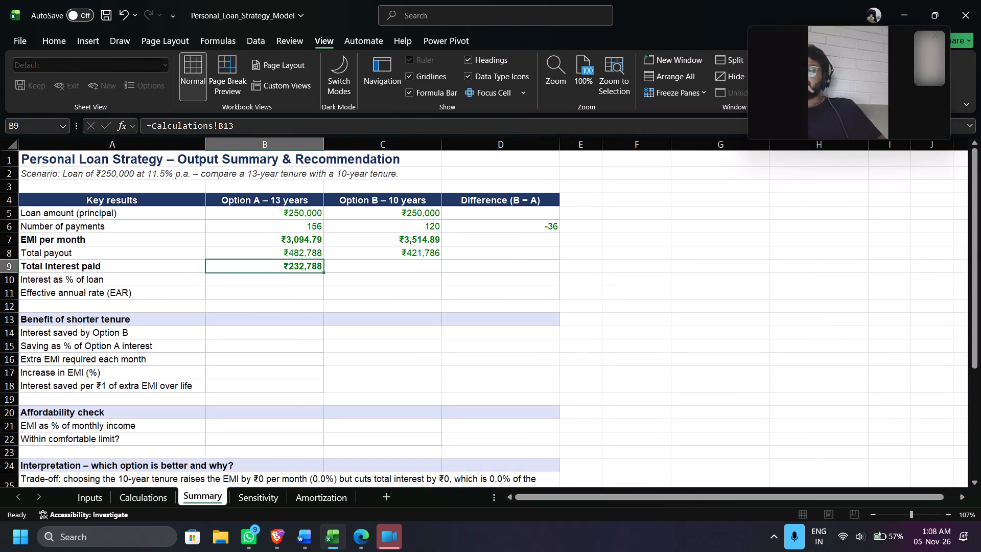
drag(323, 271, 425, 267)
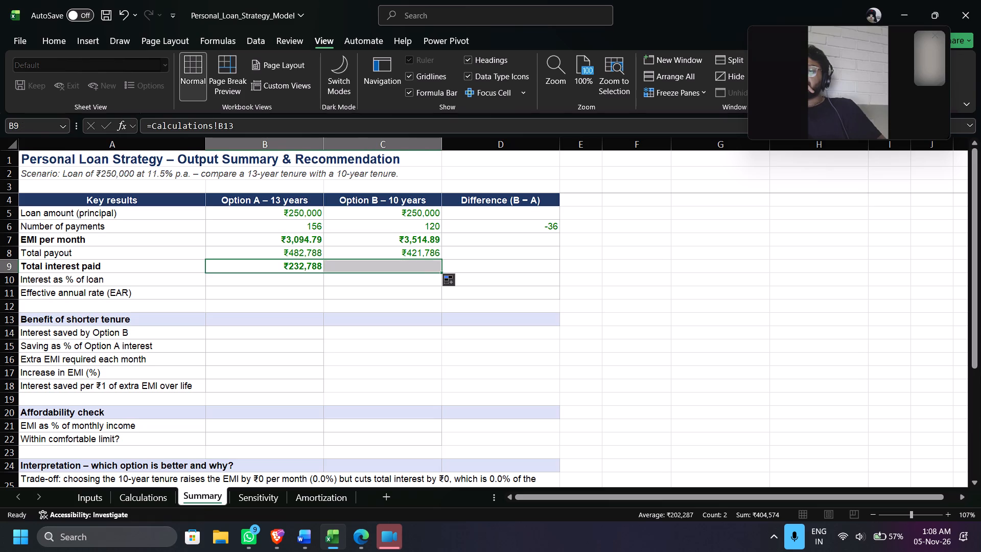
Link interest as % of loan in Summary B10 to Calculations!B14 and fill it across to C10 for Option B.
click(250, 292)
click(259, 279)
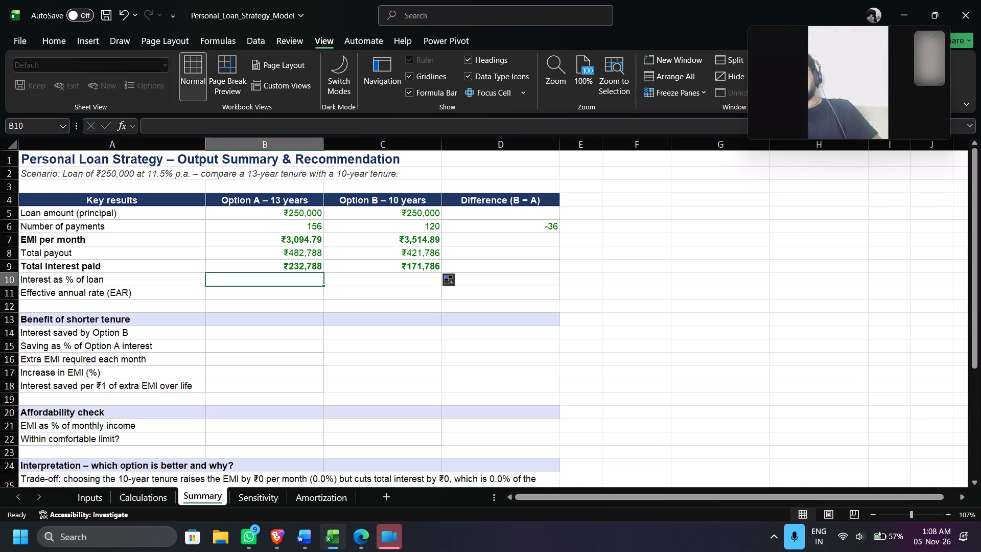
click(265, 499)
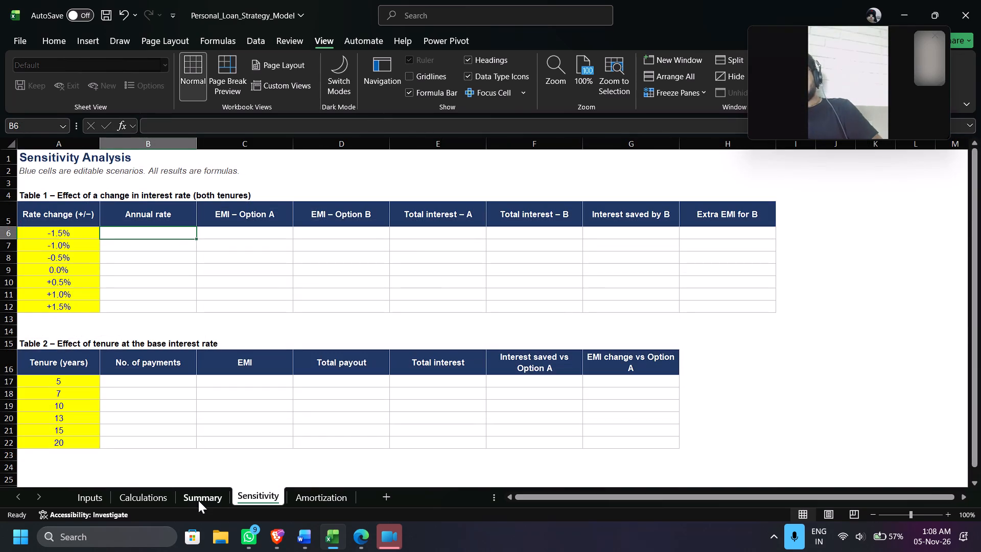
click(164, 496)
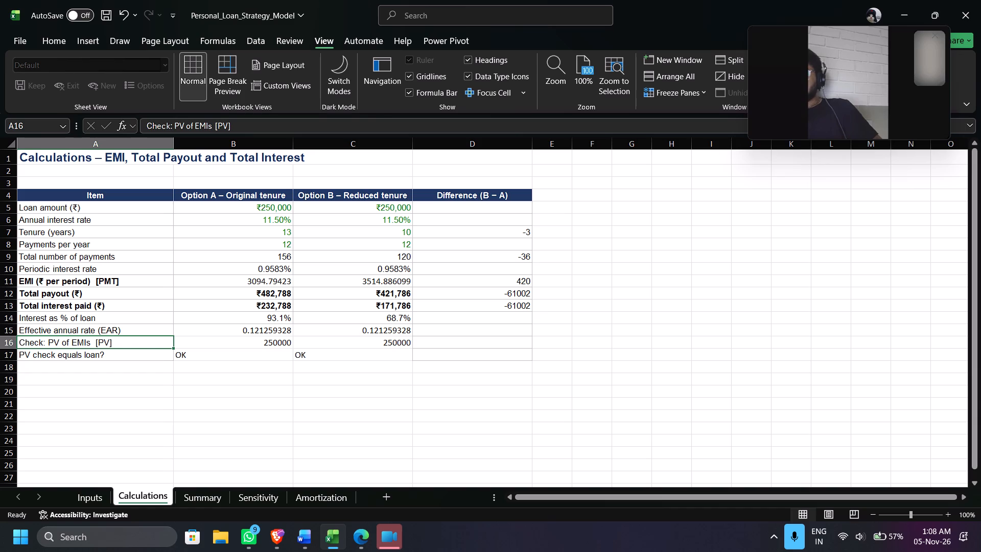
click(224, 500)
click(146, 499)
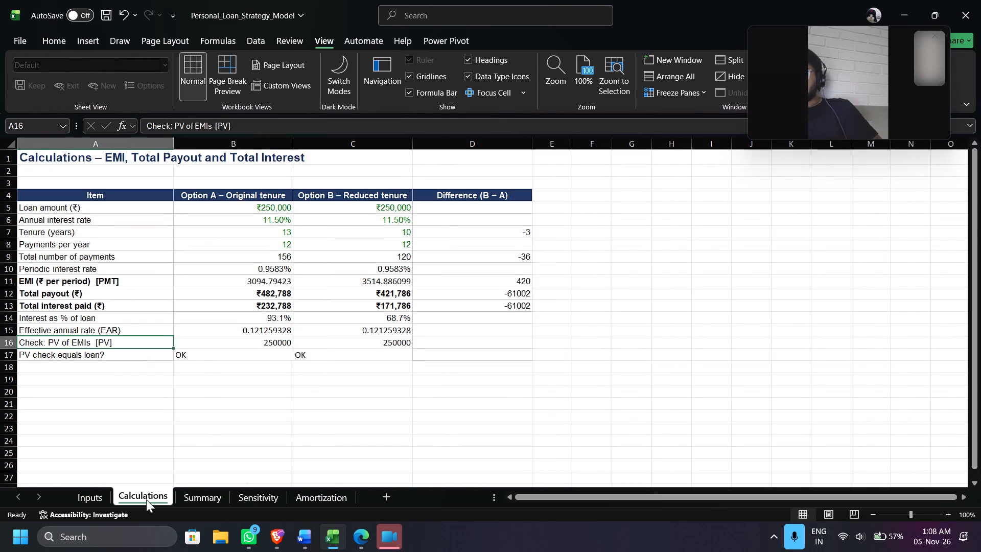
click(268, 330)
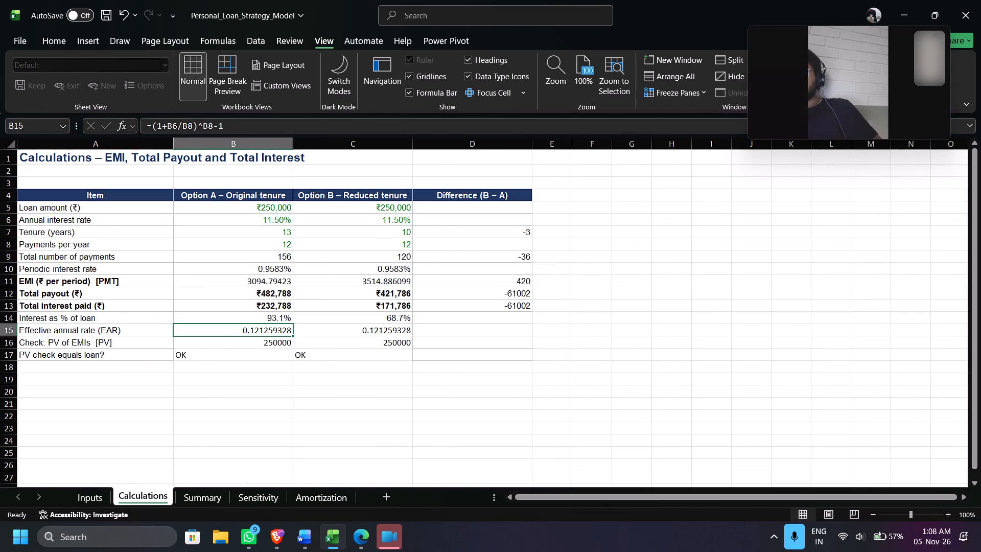
click(271, 324)
click(274, 319)
click(206, 497)
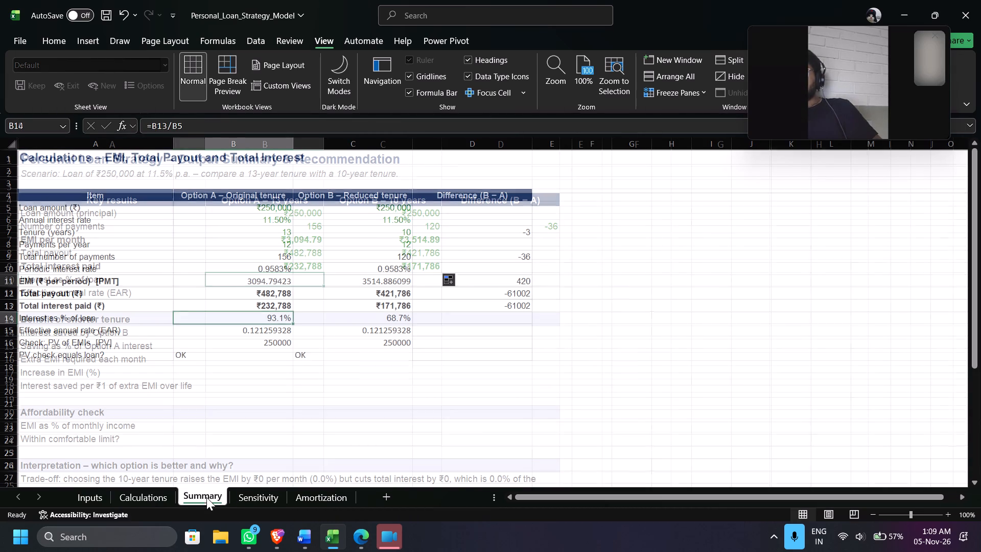
key(equal)
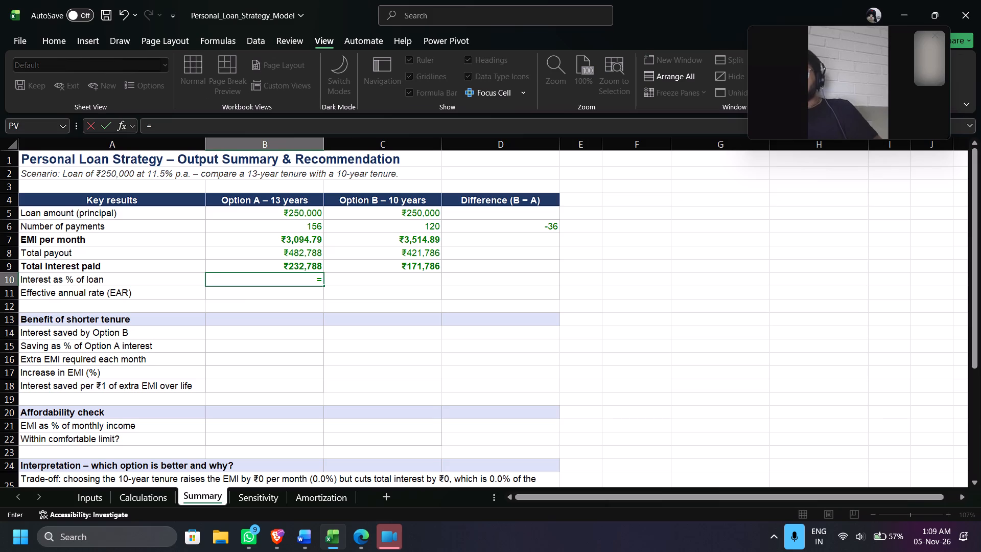
click(160, 499)
click(259, 314)
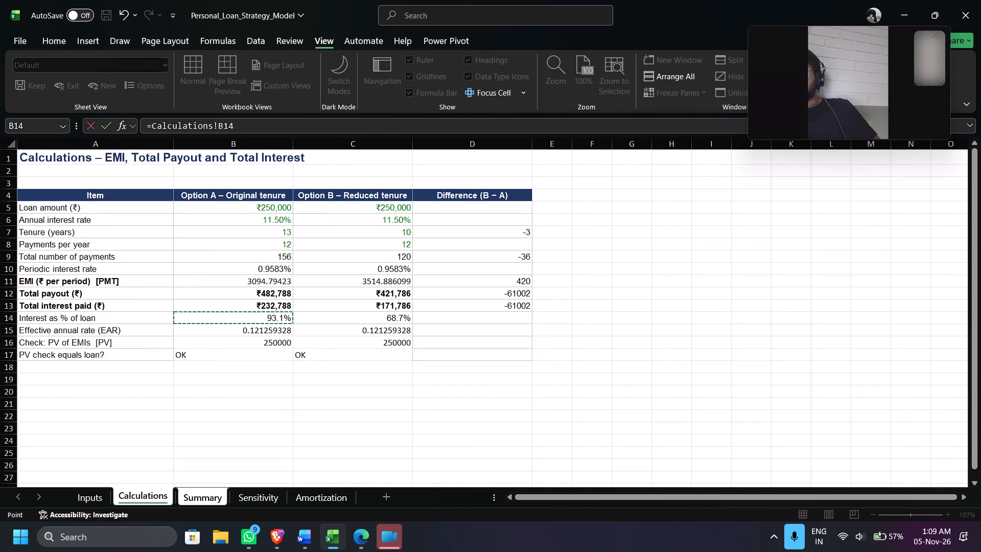
key(Return)
click(297, 278)
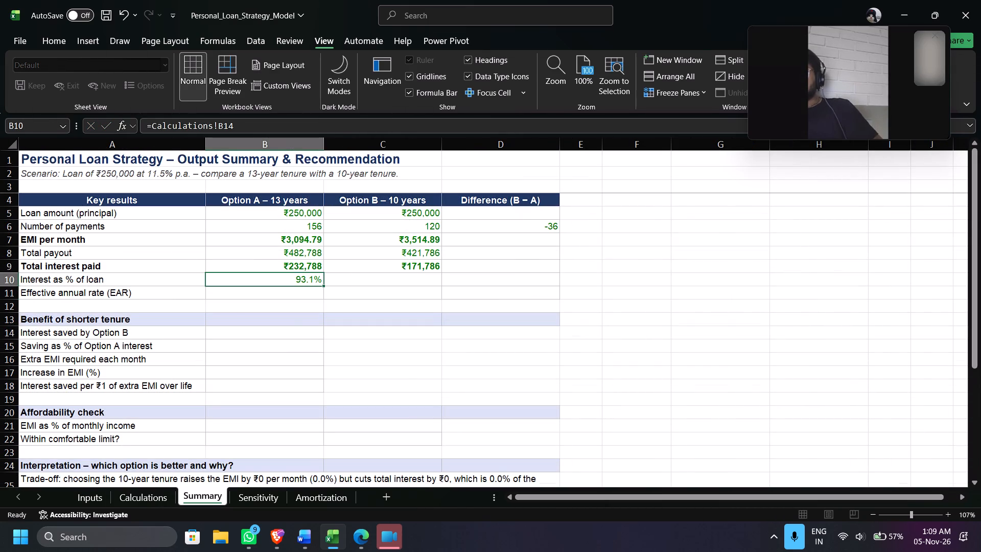
drag(323, 287, 387, 281)
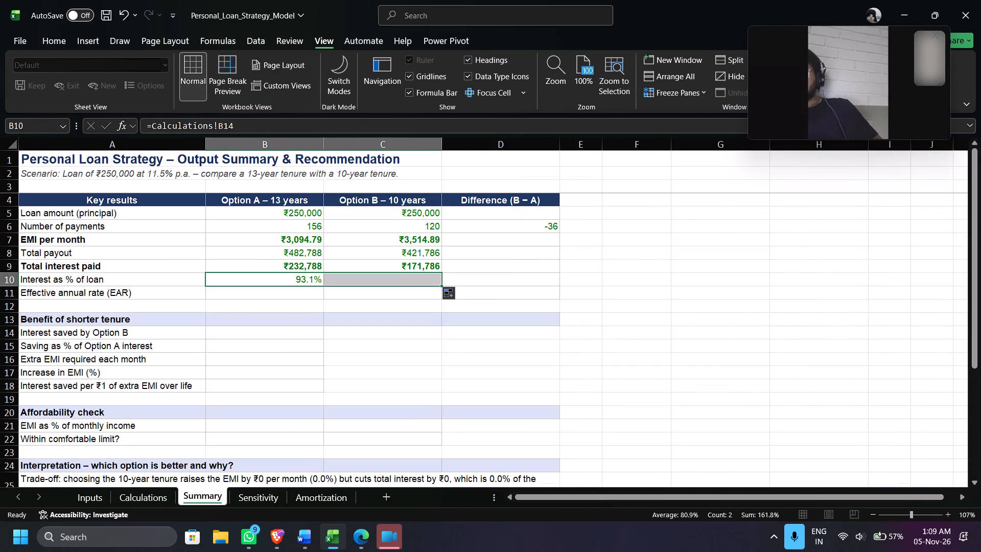
Link Option A's effective annual rate (EAR) in Summary B11 to Calculations!B15.
click(275, 297)
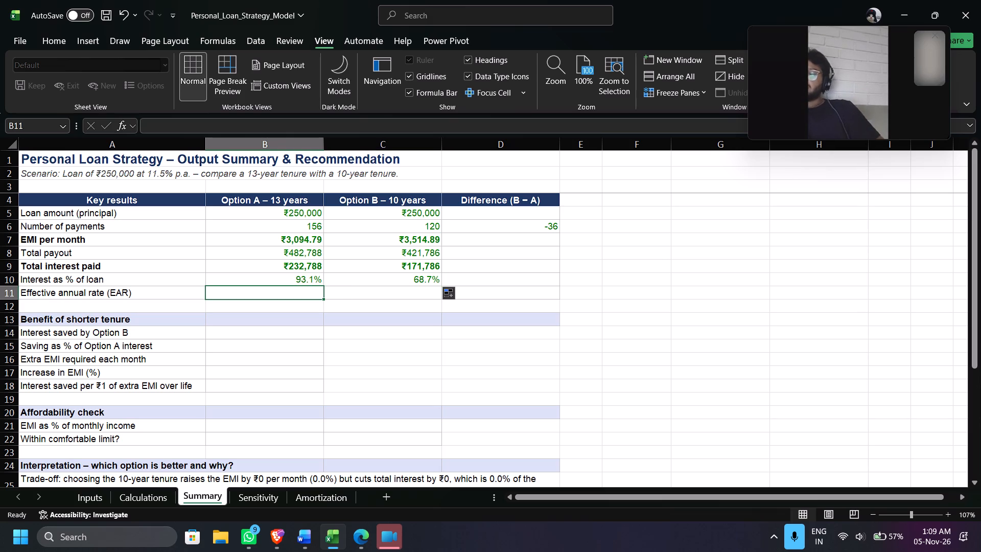
click(165, 502)
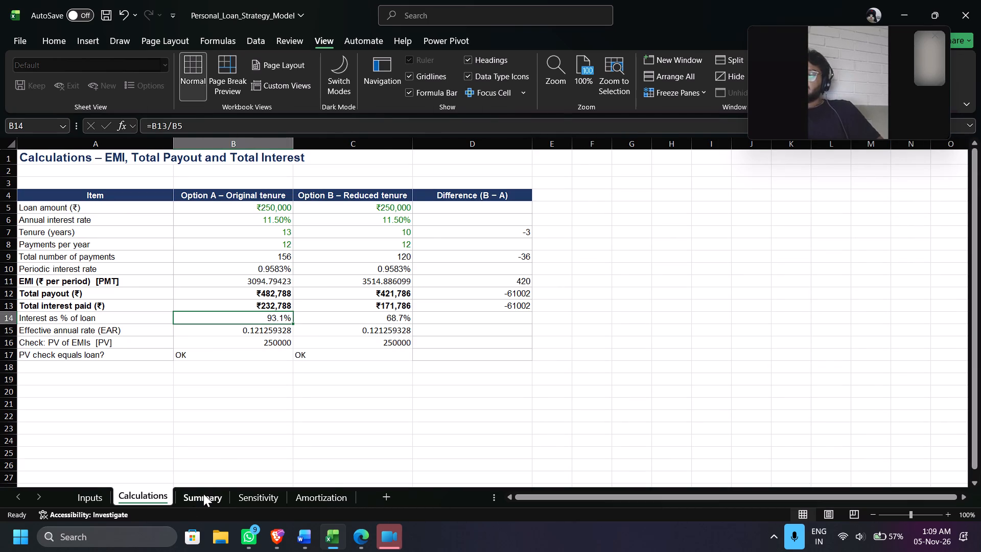
click(203, 494)
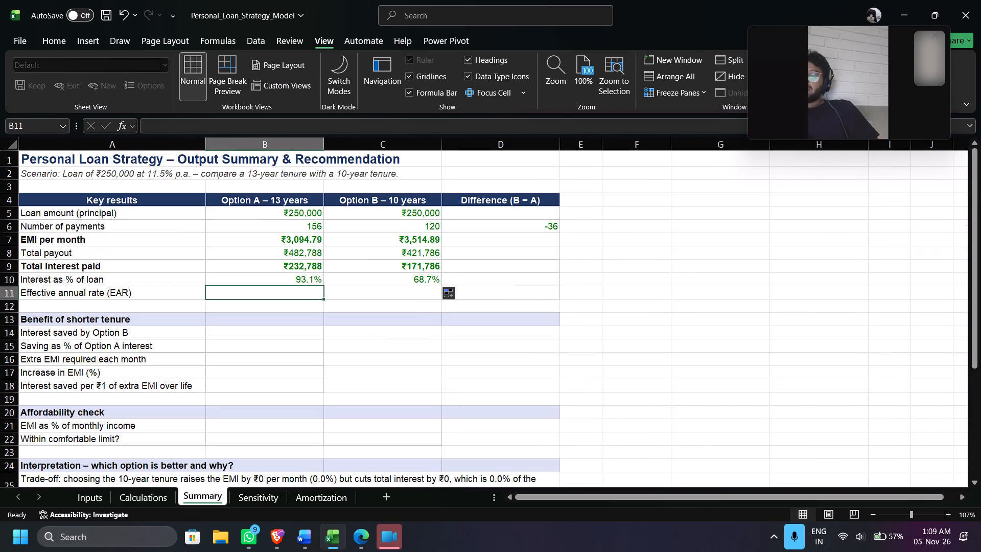
key(equal)
click(149, 499)
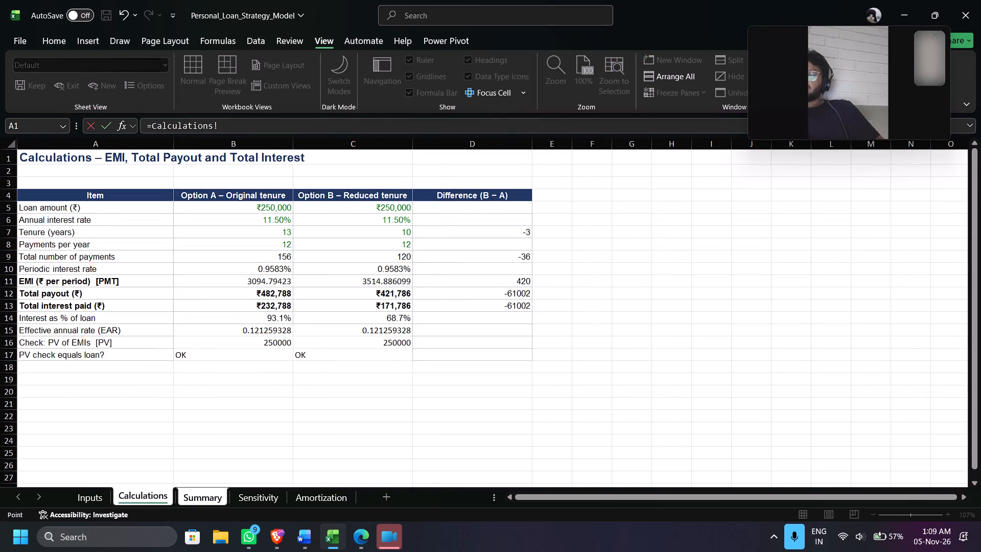
click(241, 331)
key(Return)
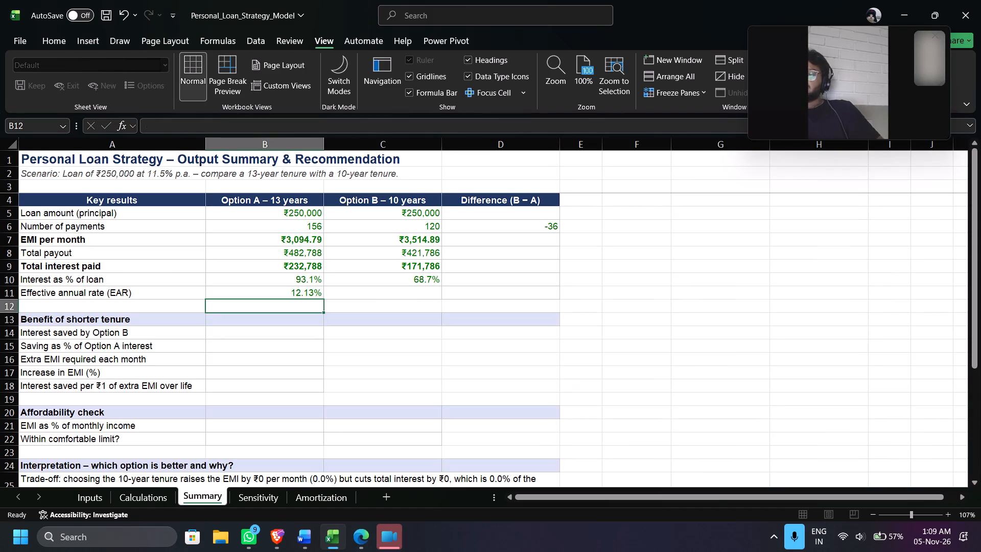
click(324, 288)
click(307, 292)
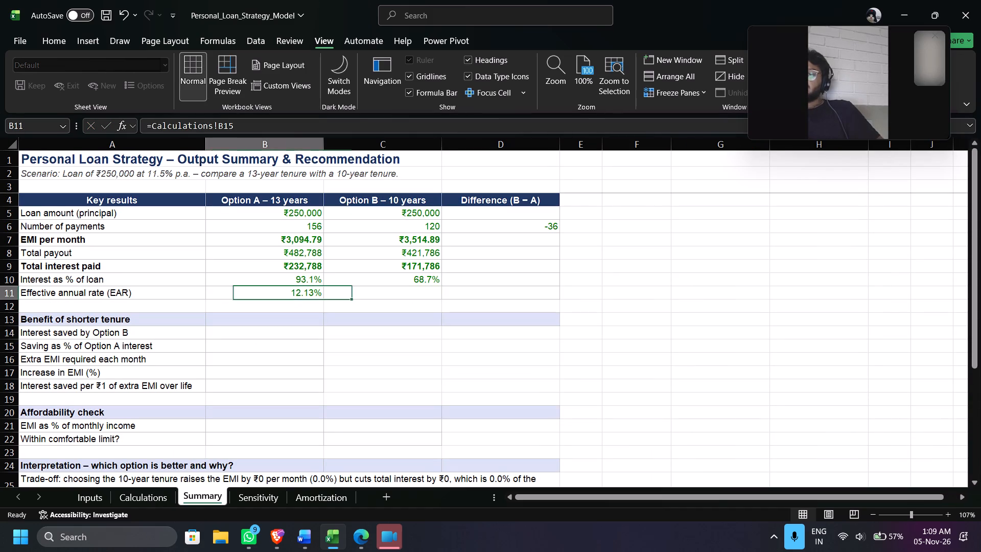
click(65, 36)
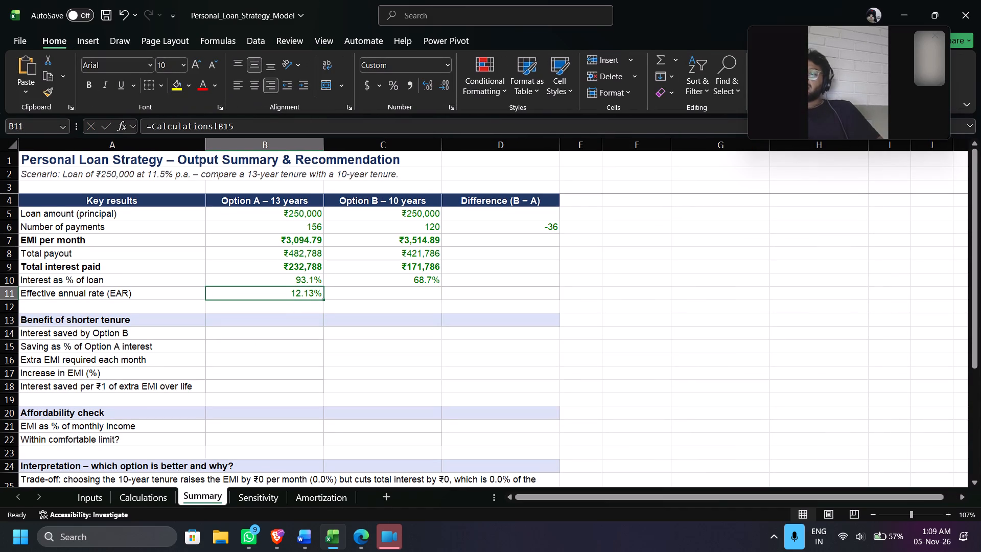
Link Option B's effective annual rate (EAR) in Summary C11 to Calculations!C15.
click(359, 291)
key(equal)
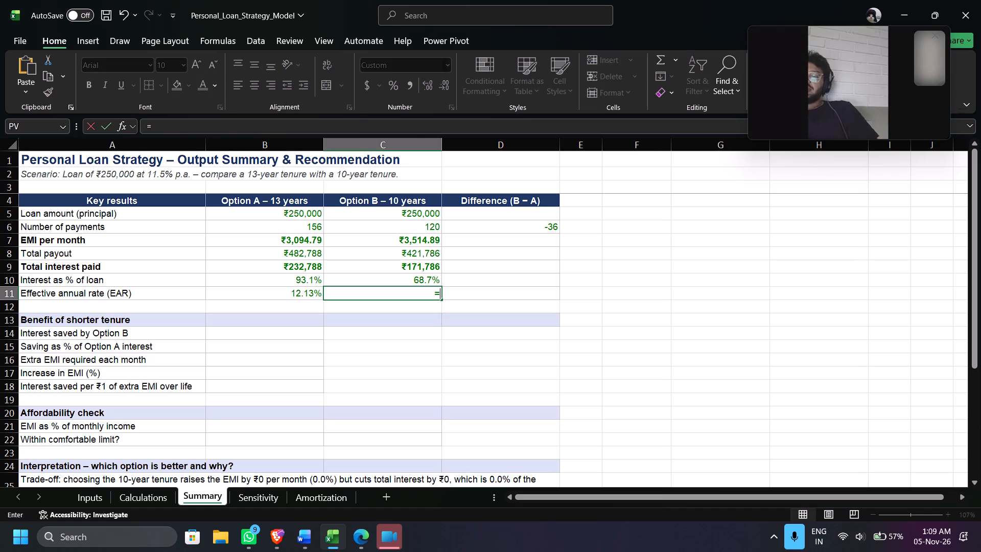
click(146, 496)
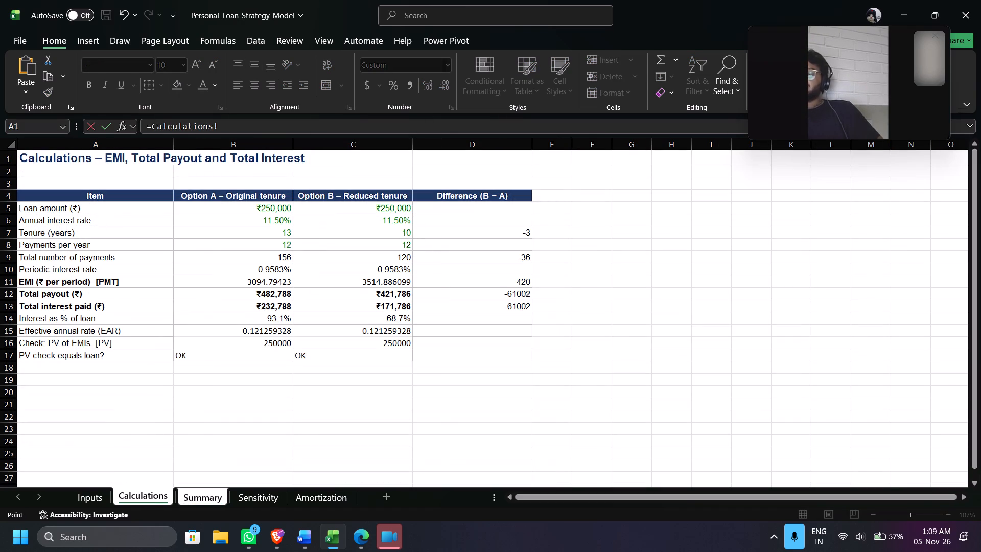
click(374, 333)
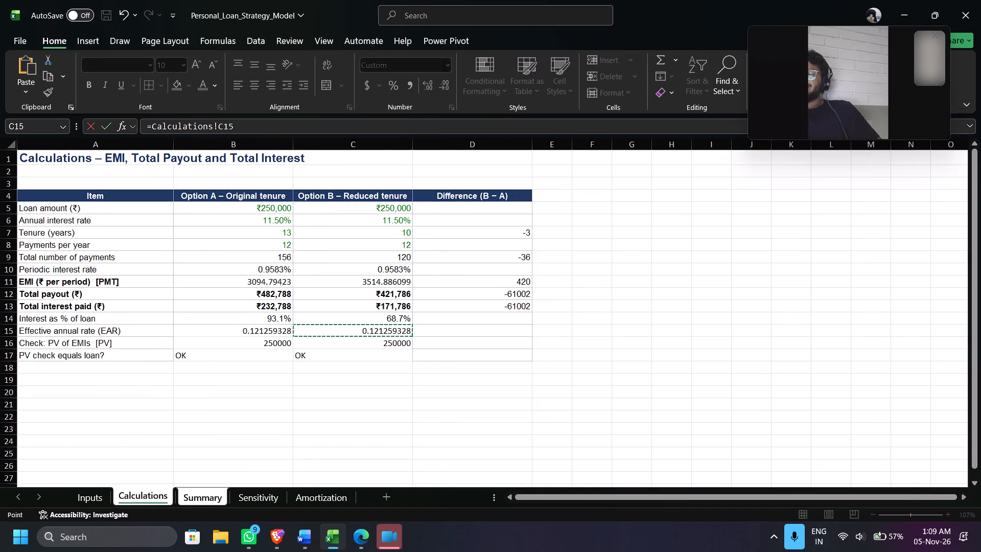
key(Return)
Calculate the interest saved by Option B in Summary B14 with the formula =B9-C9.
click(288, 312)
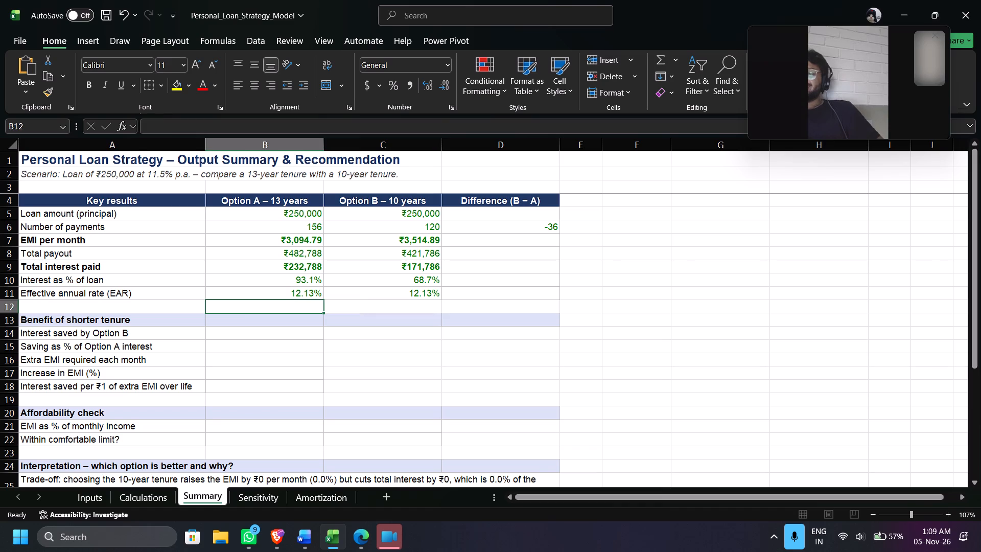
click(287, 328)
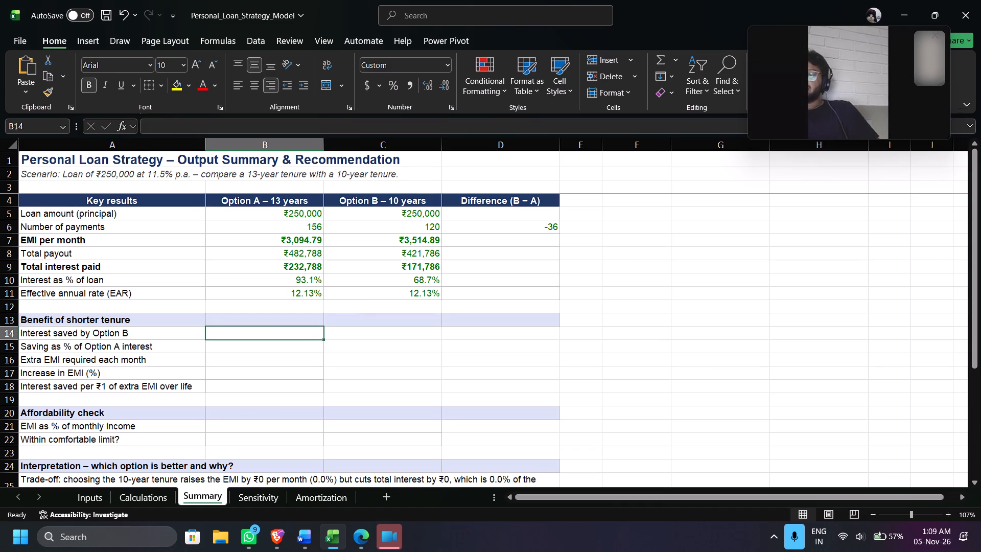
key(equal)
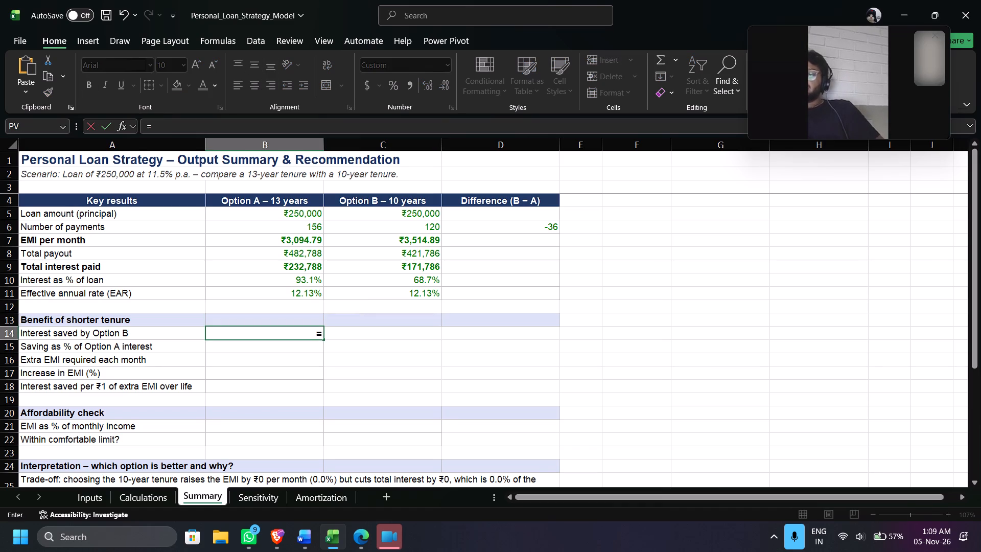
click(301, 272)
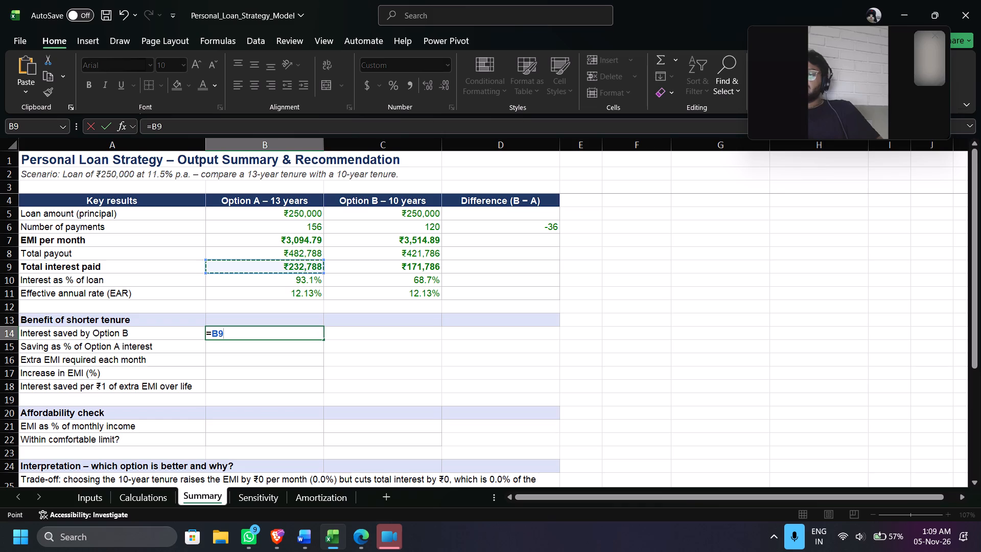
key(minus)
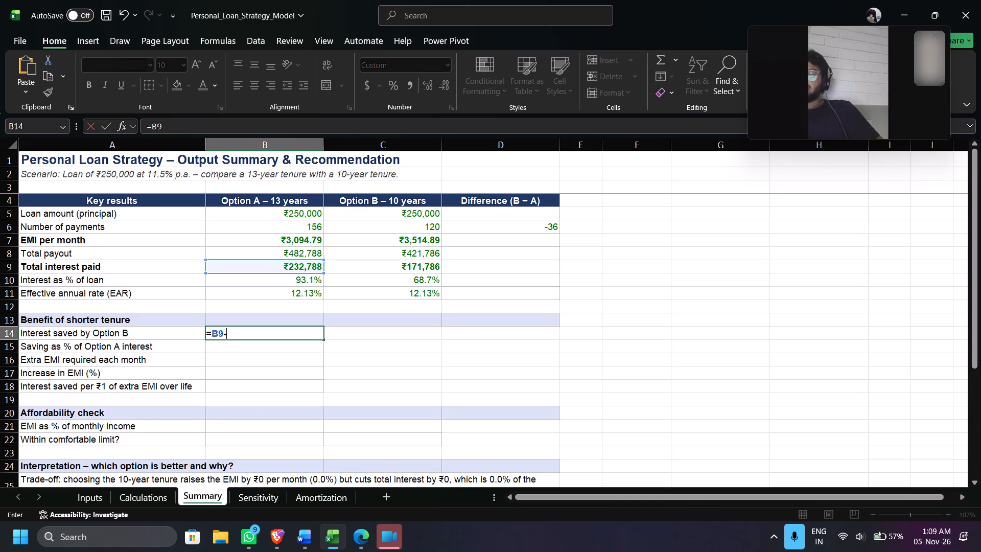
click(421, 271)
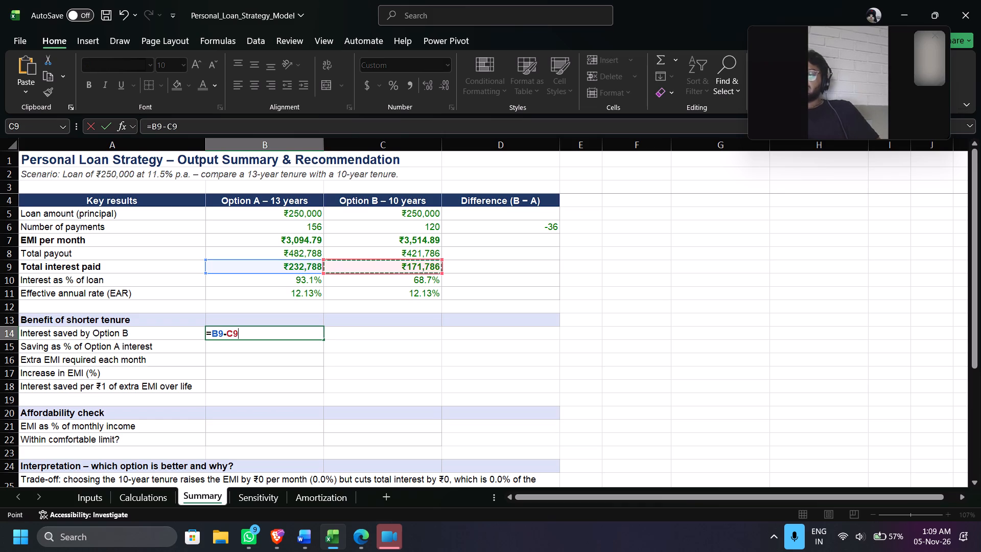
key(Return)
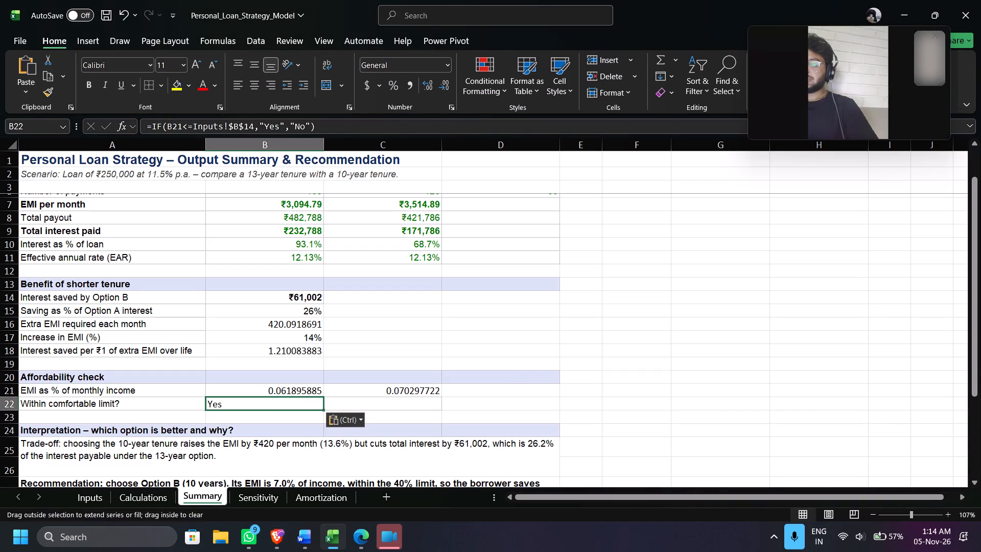
drag(334, 409, 414, 411)
click(479, 411)
Review the refilled Summary sheet, including the interpretation text, the affordability check and the Key results table.
scroll(479, 411, up, 1)
scroll(479, 411, down, 3)
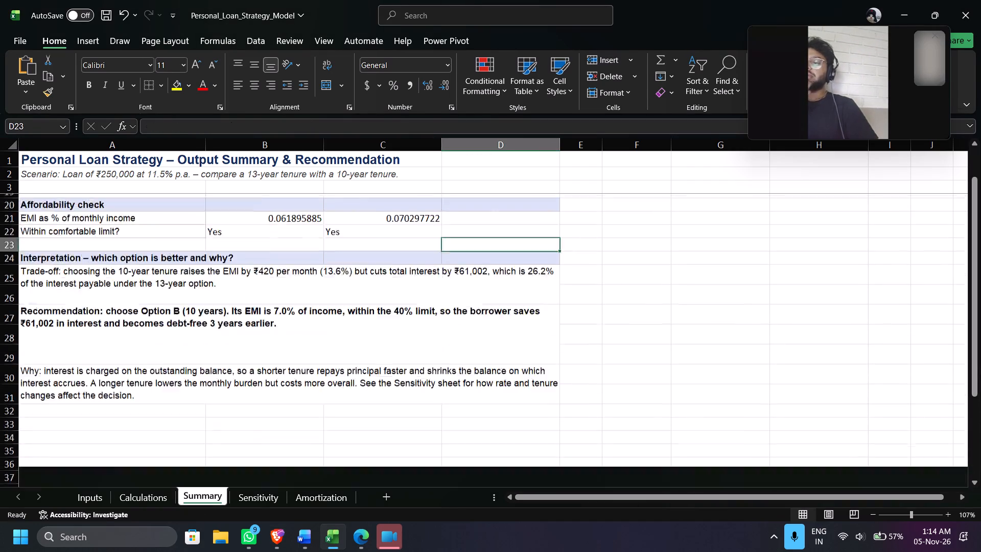
scroll(479, 411, up, 3)
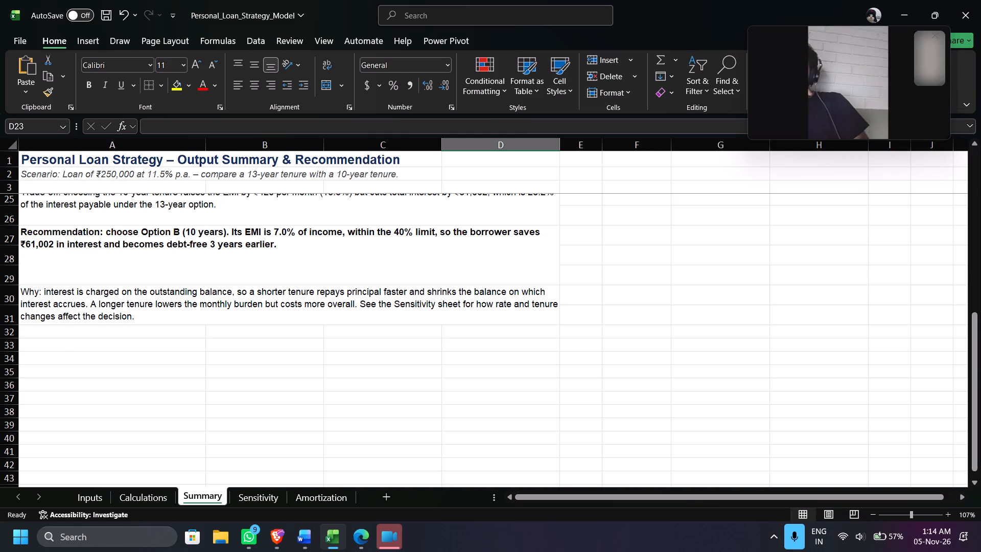
scroll(267, 345, up, 3)
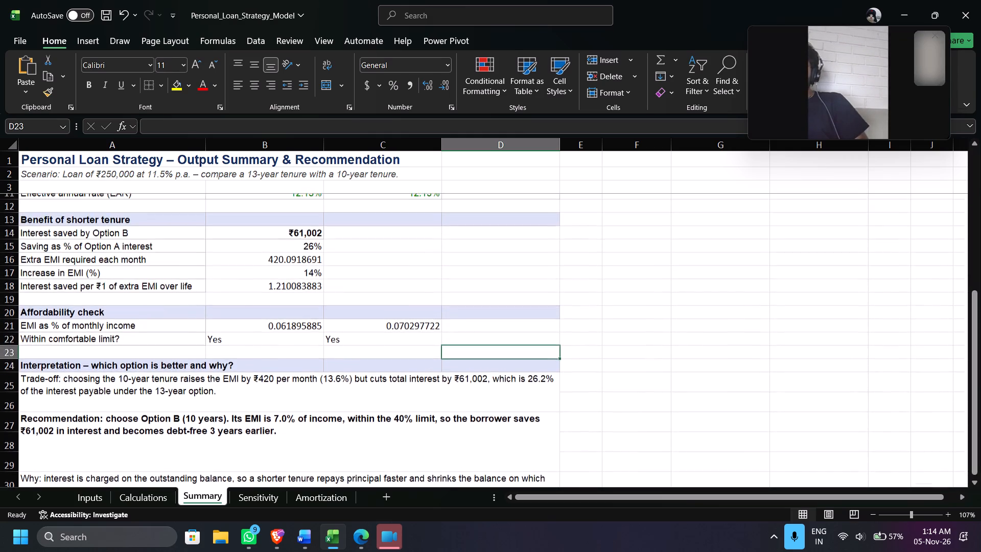
scroll(267, 345, up, 2)
click(374, 315)
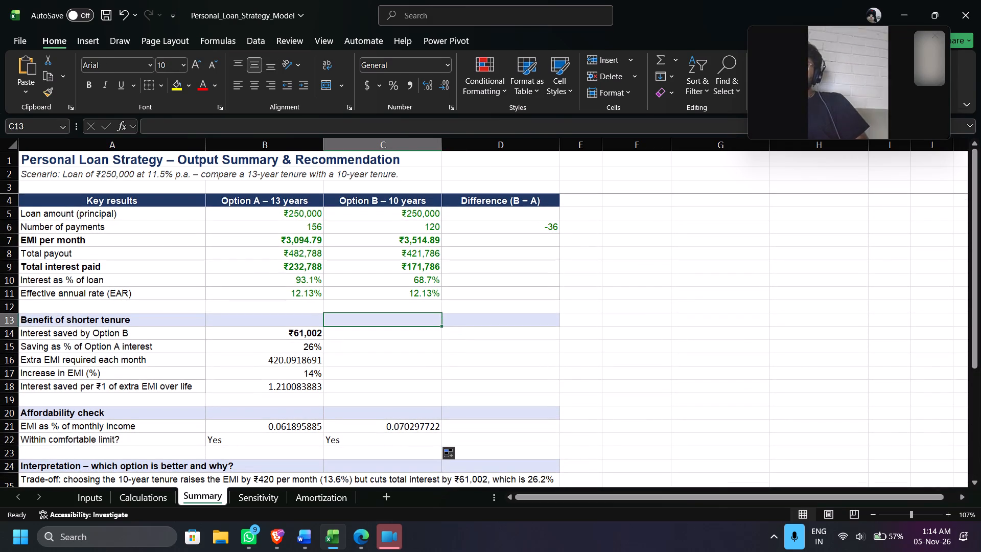
drag(282, 211, 385, 262)
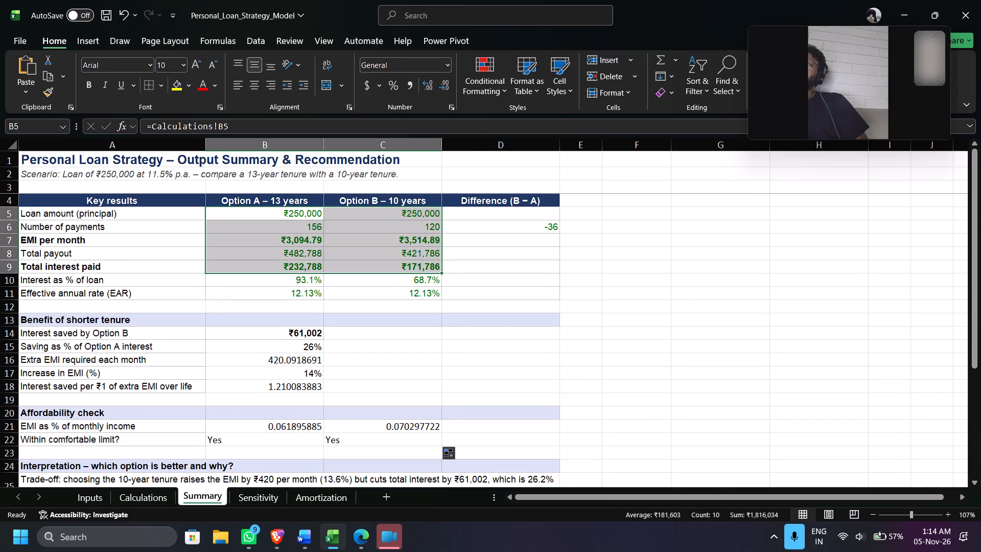
drag(137, 200, 492, 207)
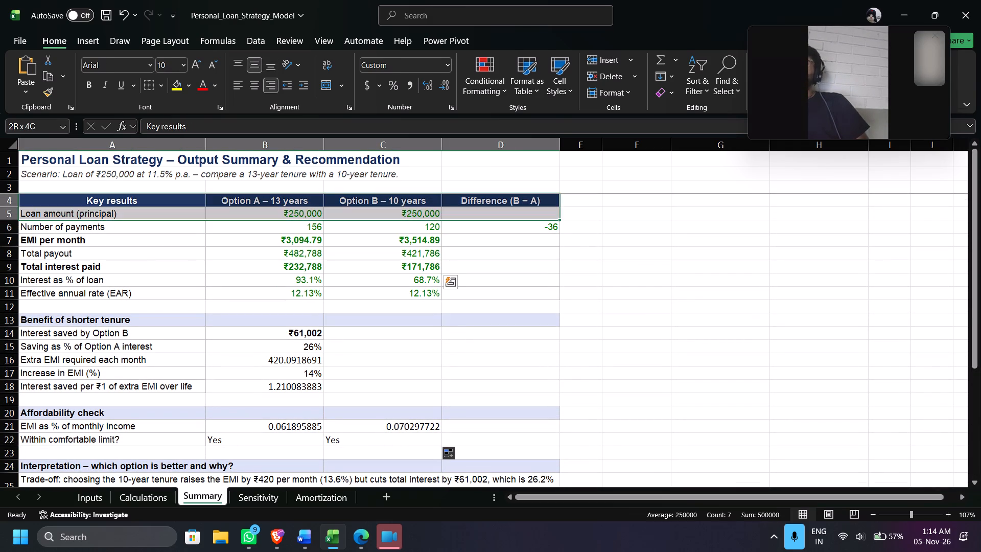
Check the conditional formatting rules applied to the Key results header row on the Summary sheet.
drag(492, 207, 496, 195)
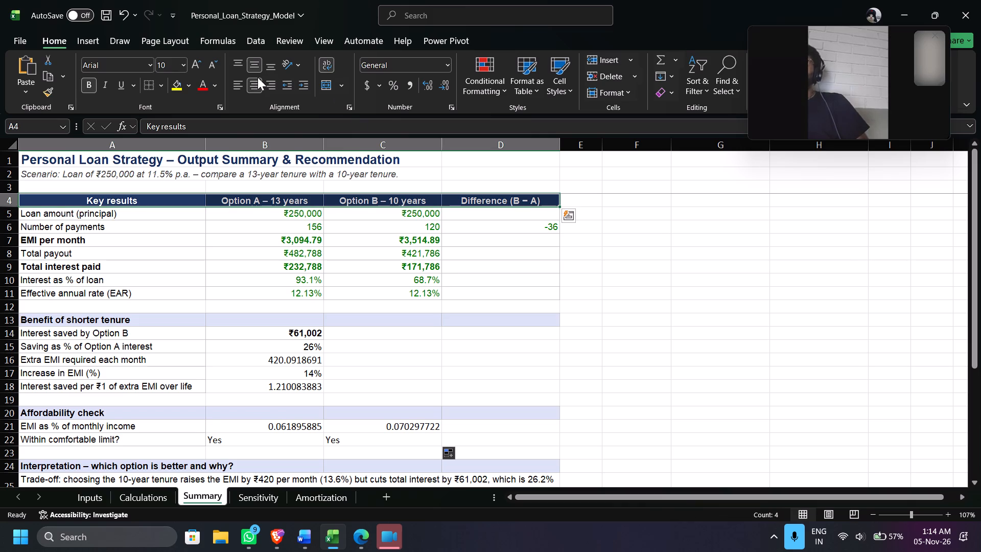
click(484, 79)
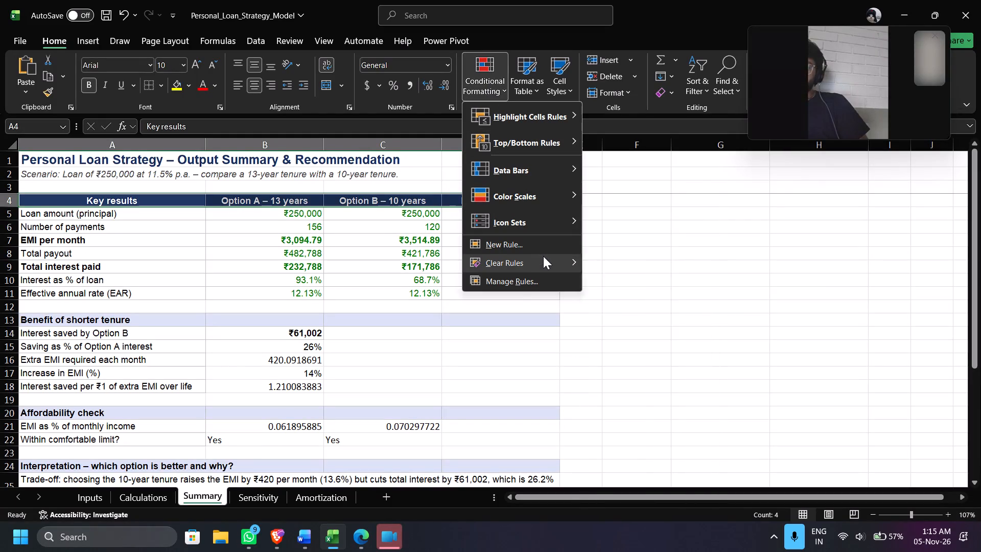
click(543, 277)
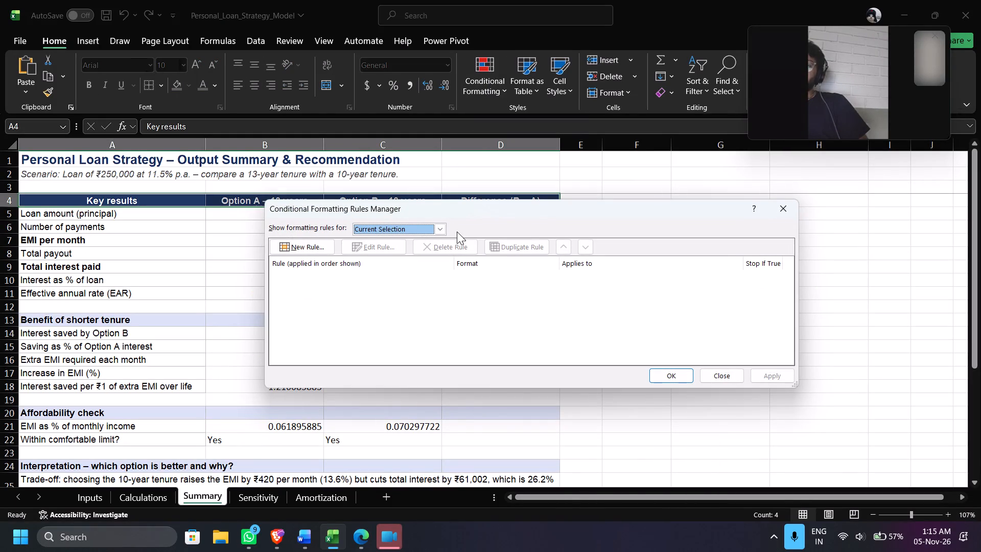
drag(523, 213, 272, 174)
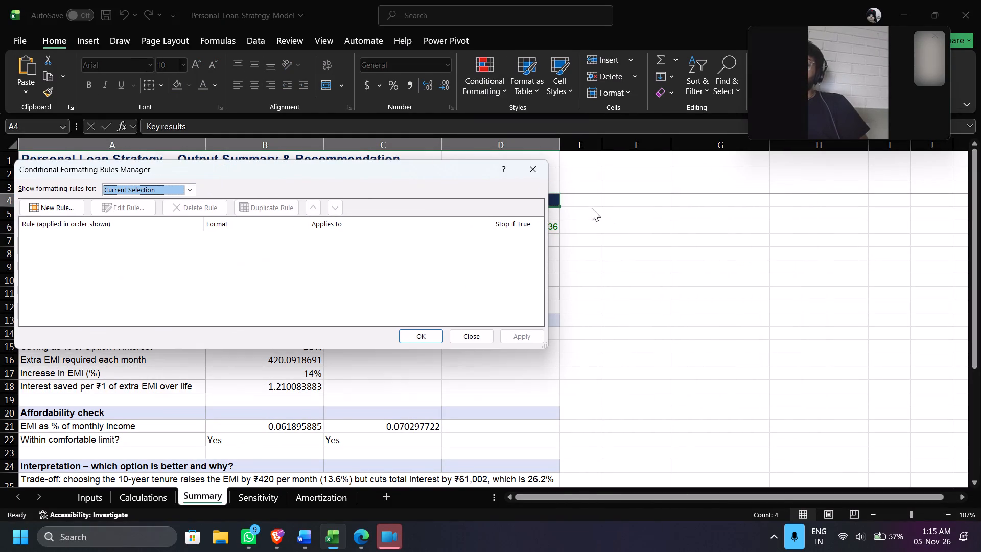
click(526, 164)
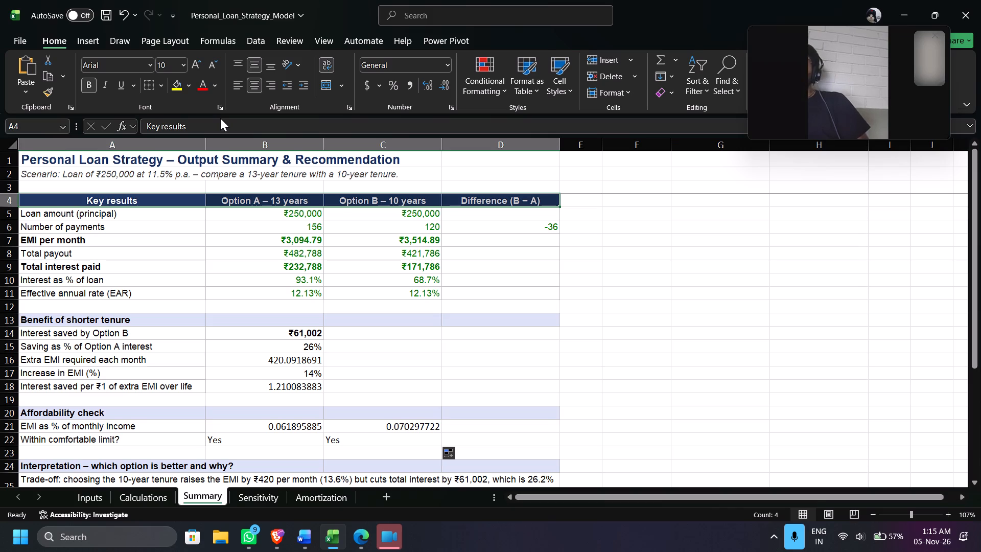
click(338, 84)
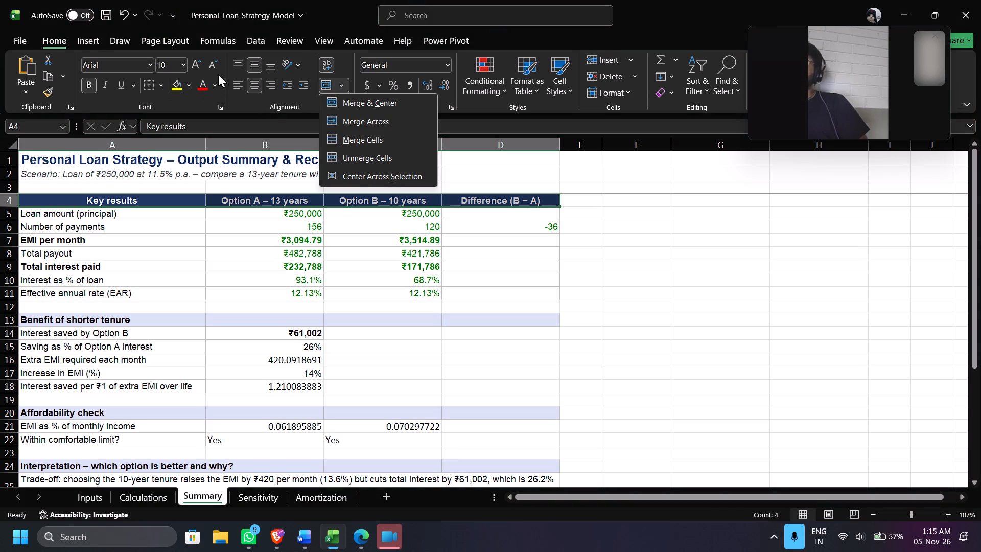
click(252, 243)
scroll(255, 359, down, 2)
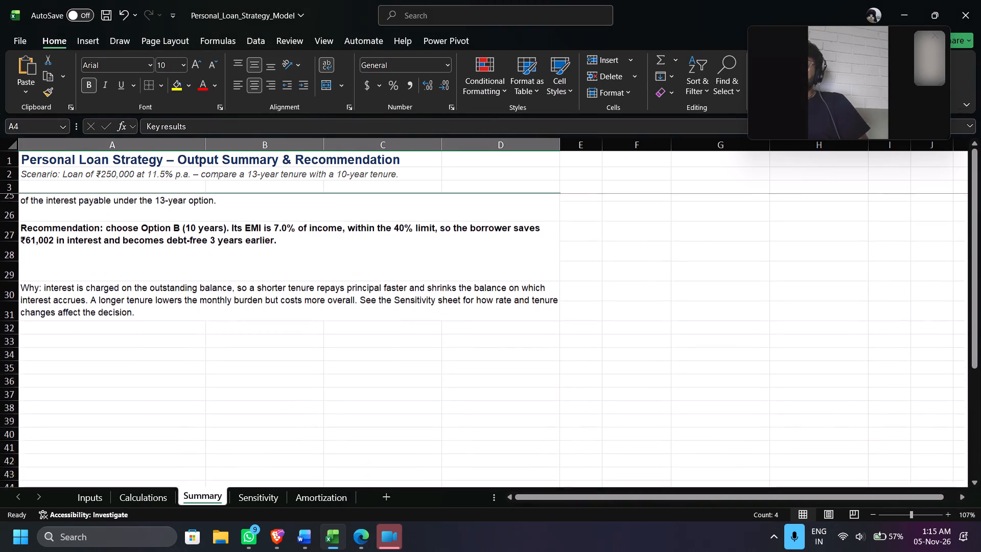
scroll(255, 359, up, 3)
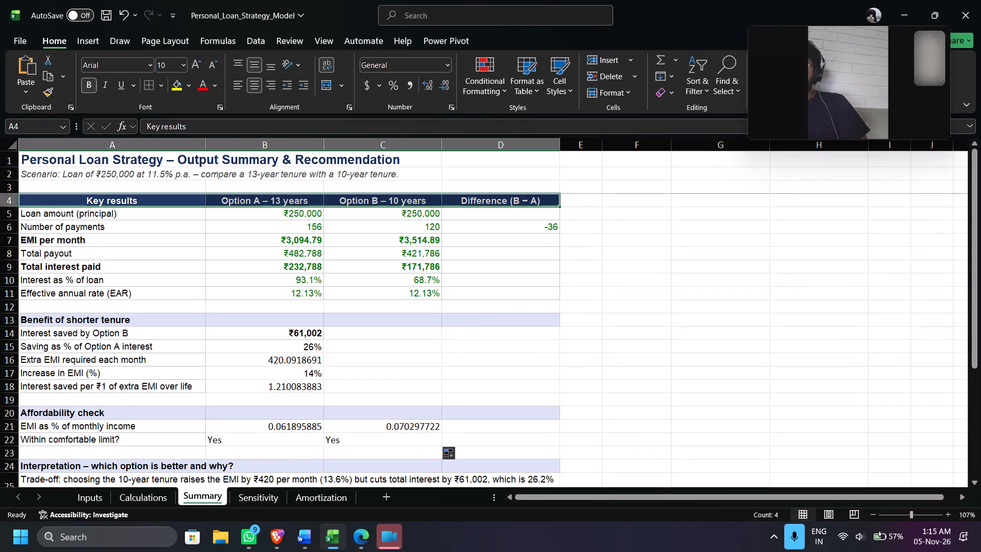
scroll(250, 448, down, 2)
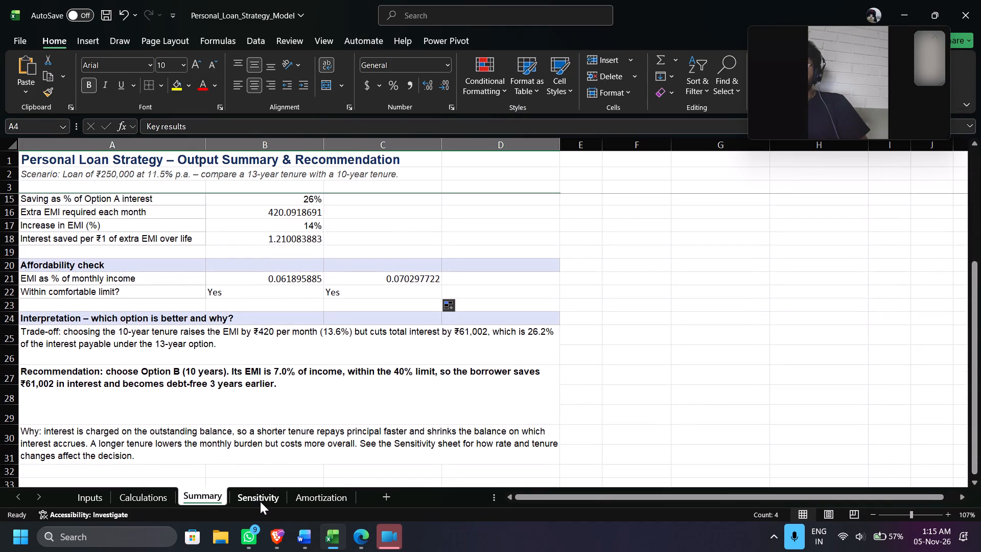
click(260, 501)
click(200, 481)
click(196, 497)
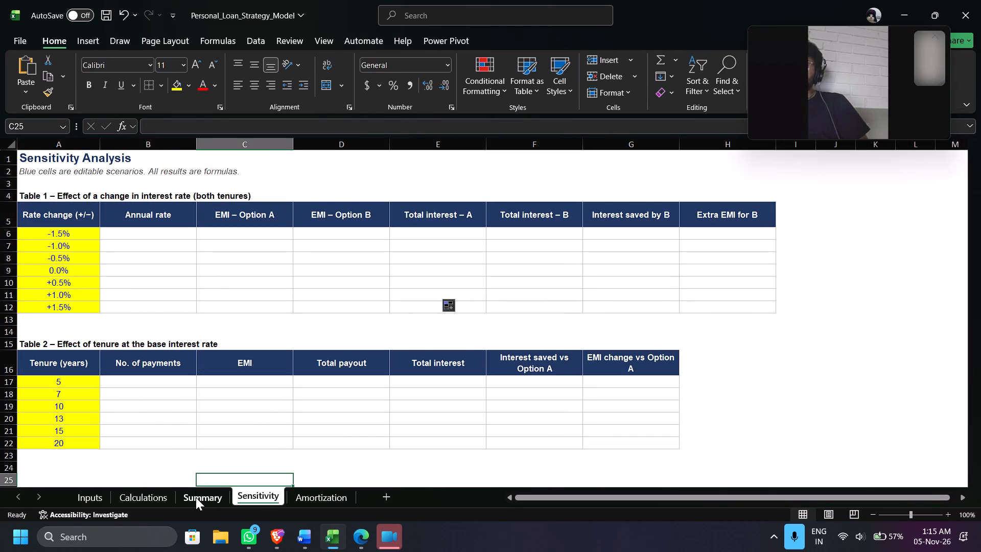
click(236, 497)
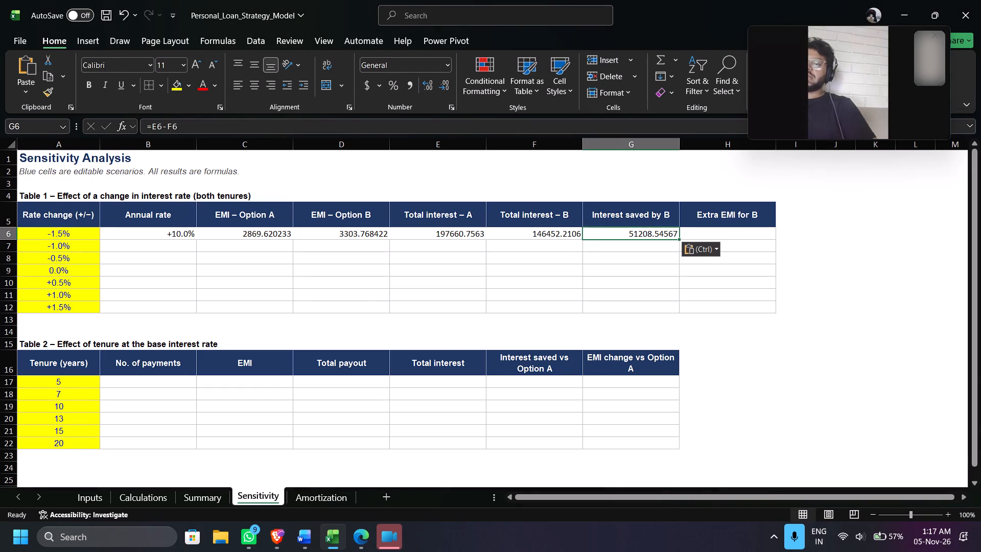
Copy =D6-C6 from the Claude chat in Brave into the Excel Sensitivity cell H6, Extra EMI for B.
scroll(516, 317, left, 1)
key(alt+Tab)
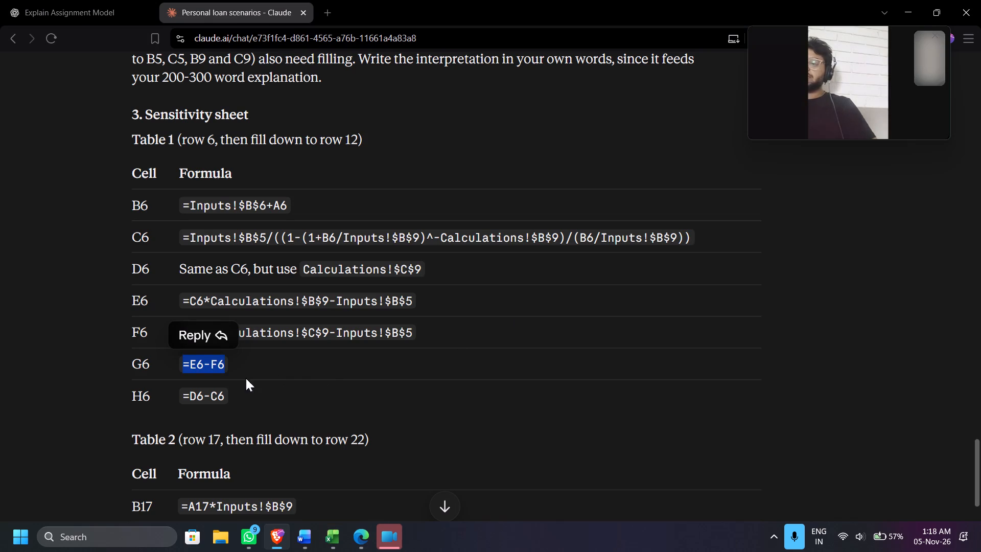
drag(182, 393, 230, 396)
key(ctrl+c)
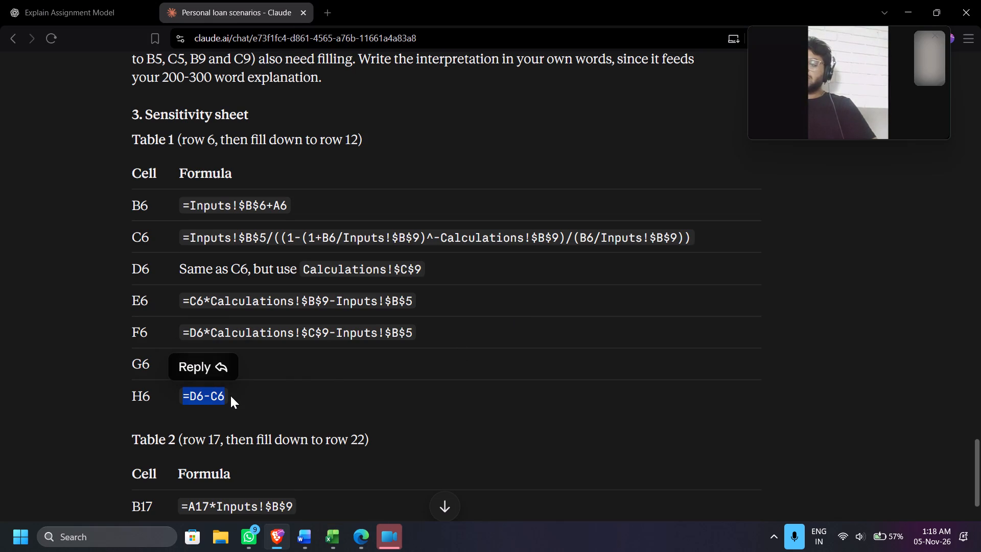
key(alt+Tab)
click(680, 245)
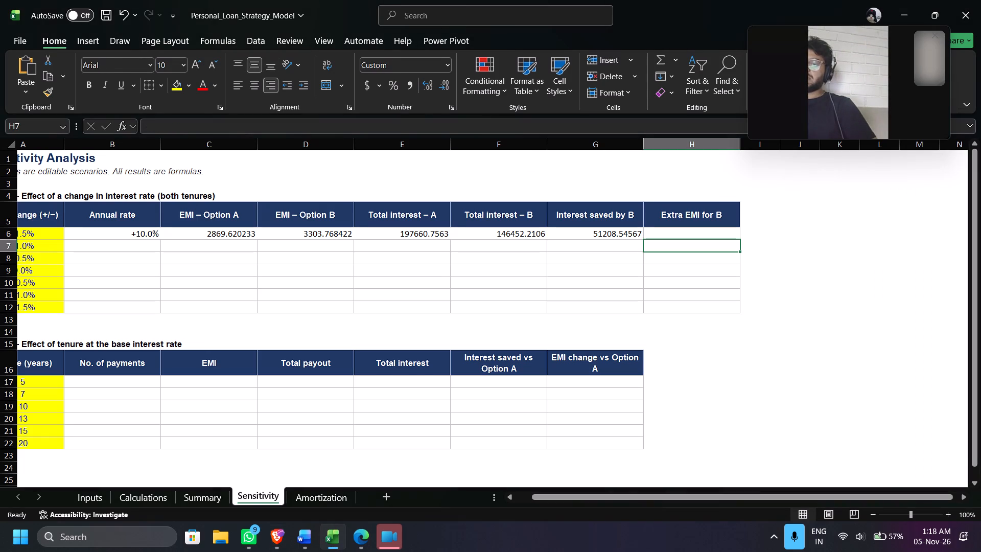
click(688, 237)
key(ctrl+v)
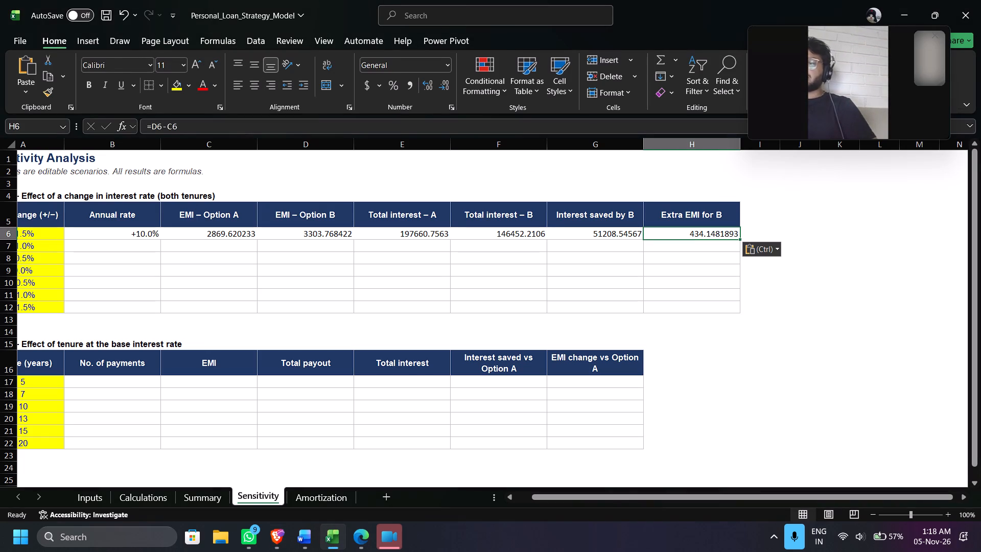
Fill the Table 1 formulas in B6, C6 and D6 (Annual rate and both EMI columns) down to row 12.
click(152, 236)
drag(159, 238, 153, 310)
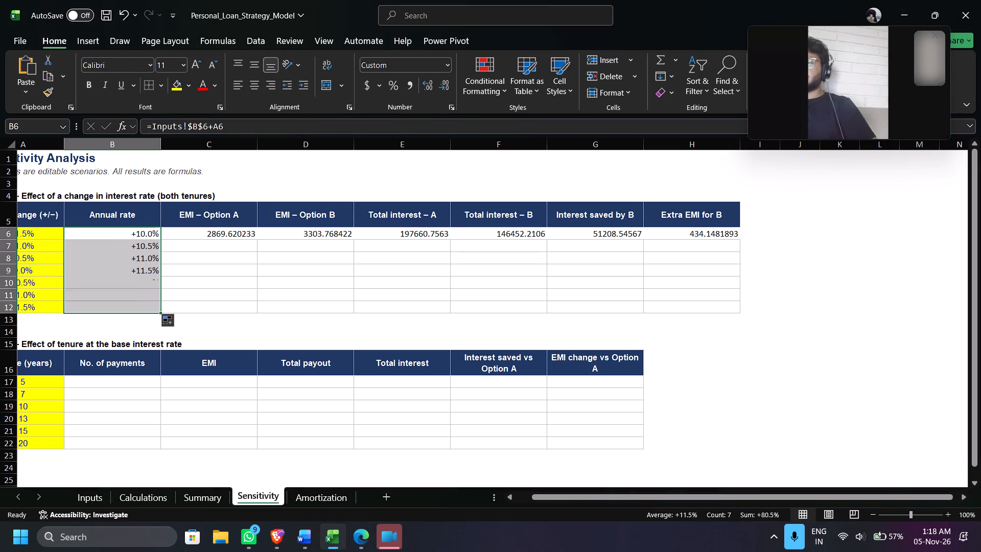
click(254, 230)
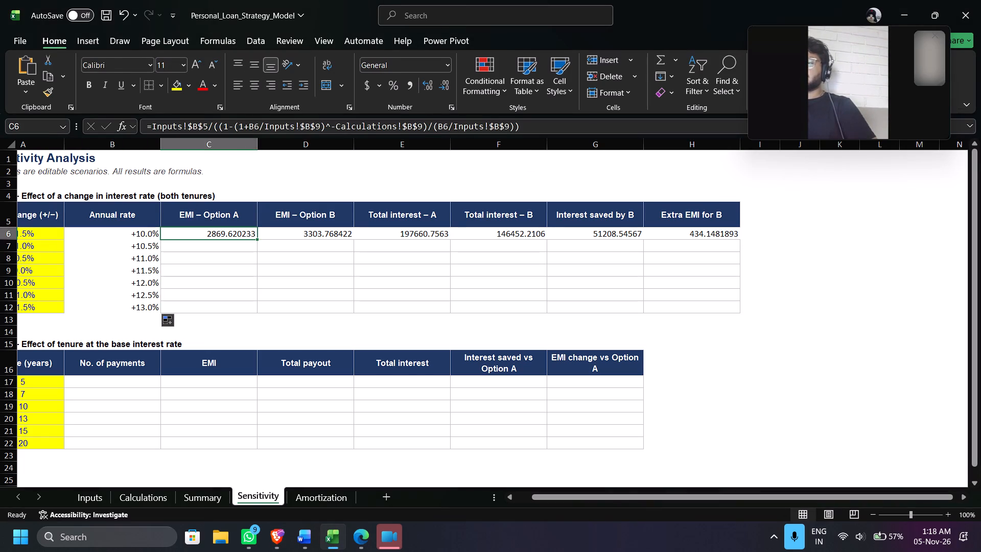
drag(257, 240, 251, 312)
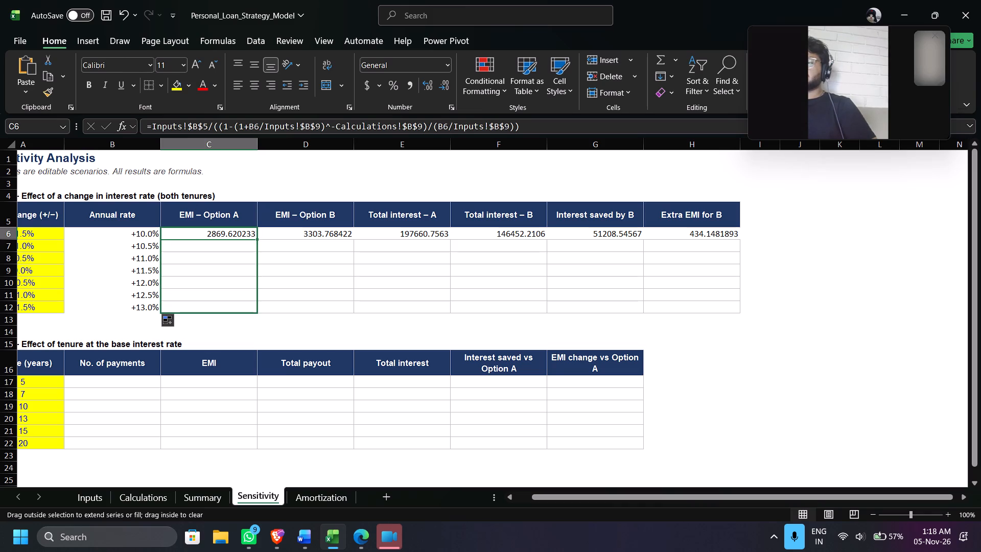
drag(251, 312, 250, 313)
scroll(250, 313, right, 1)
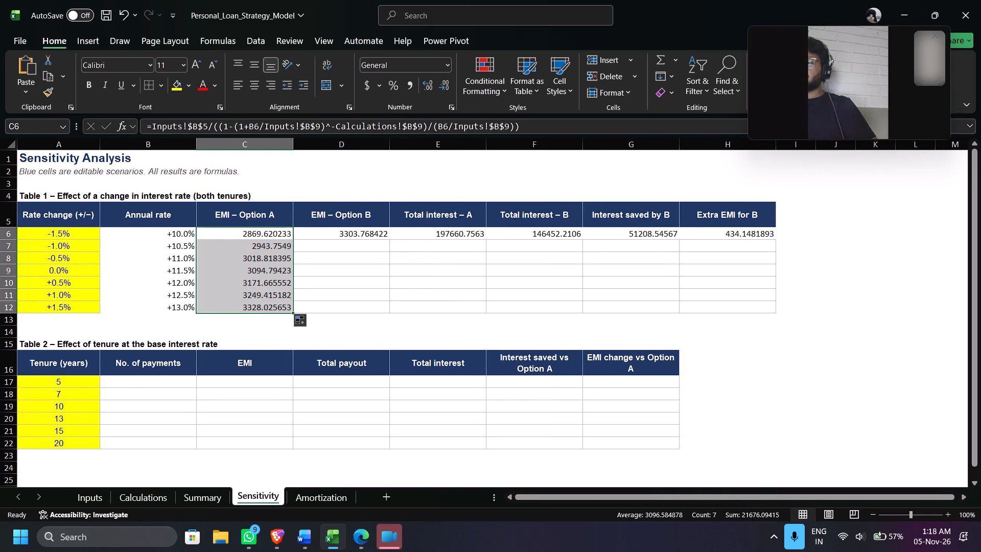
click(380, 231)
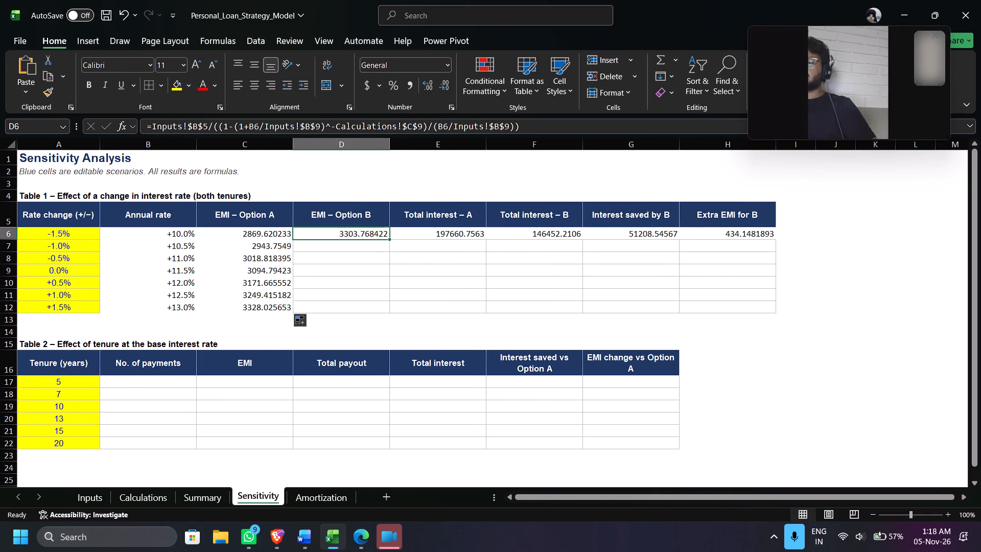
drag(387, 238, 381, 317)
Fill the Table 1 formulas in E6 and F6 (Total interest – A and Total interest – B) down to row 12.
click(480, 235)
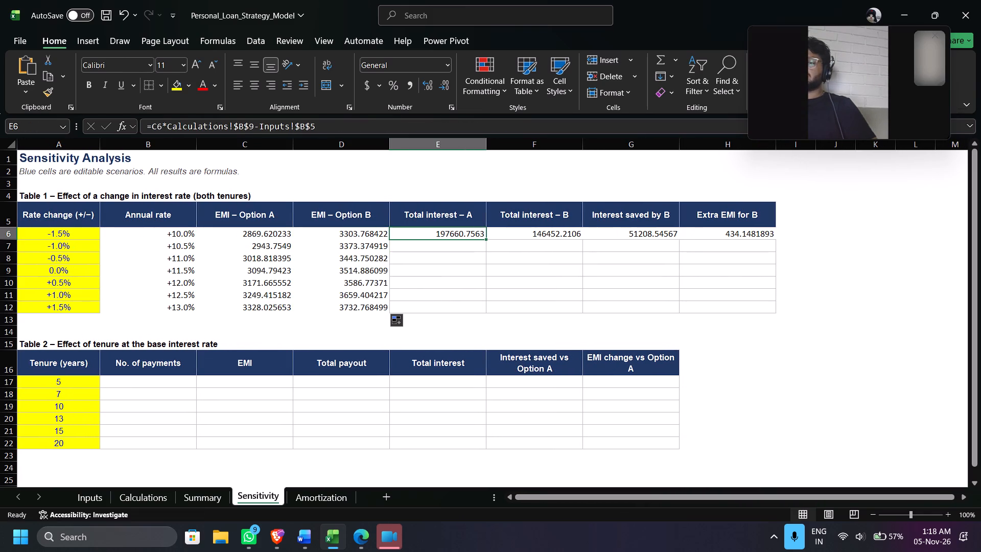
click(386, 239)
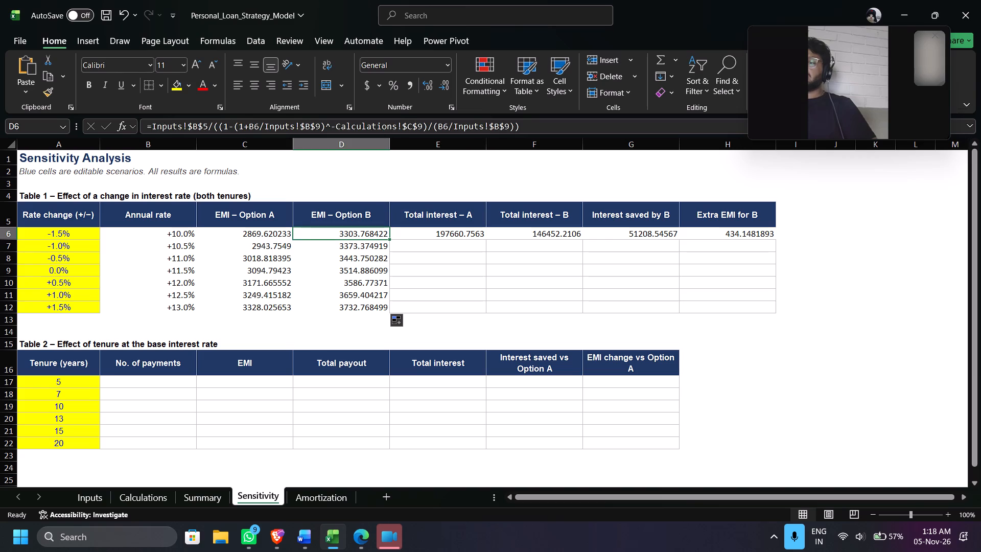
click(487, 239)
click(478, 236)
drag(485, 238, 492, 306)
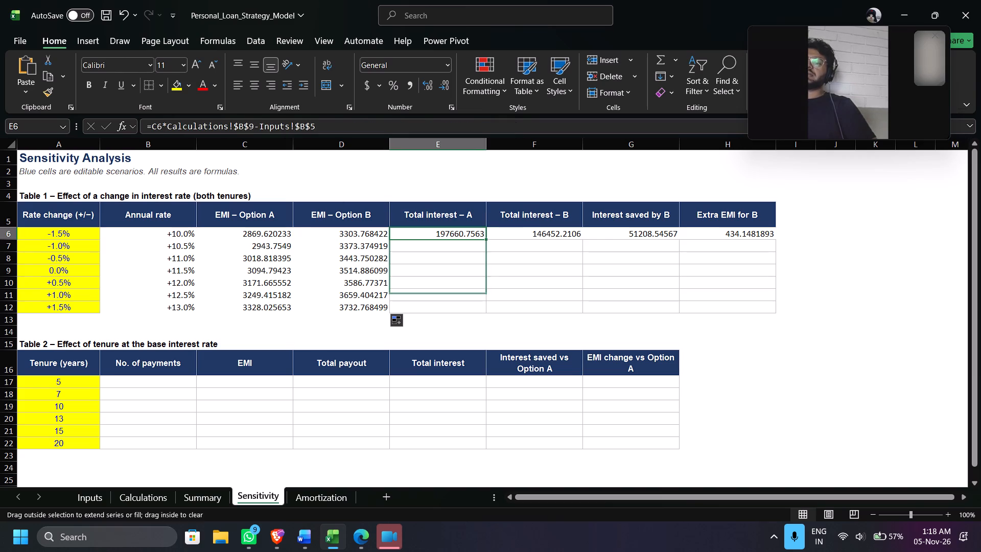
drag(492, 306, 492, 317)
drag(580, 236, 585, 237)
click(575, 234)
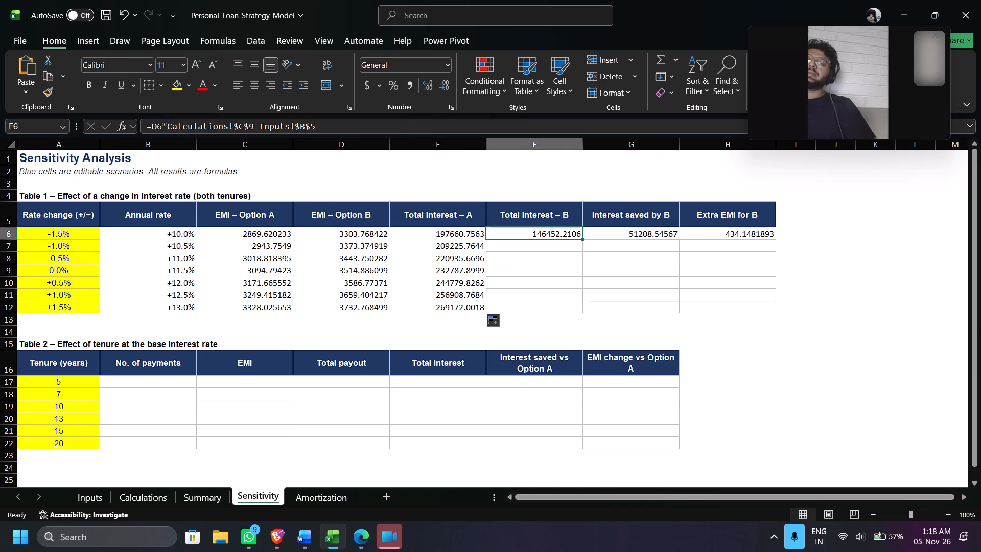
drag(580, 237, 589, 313)
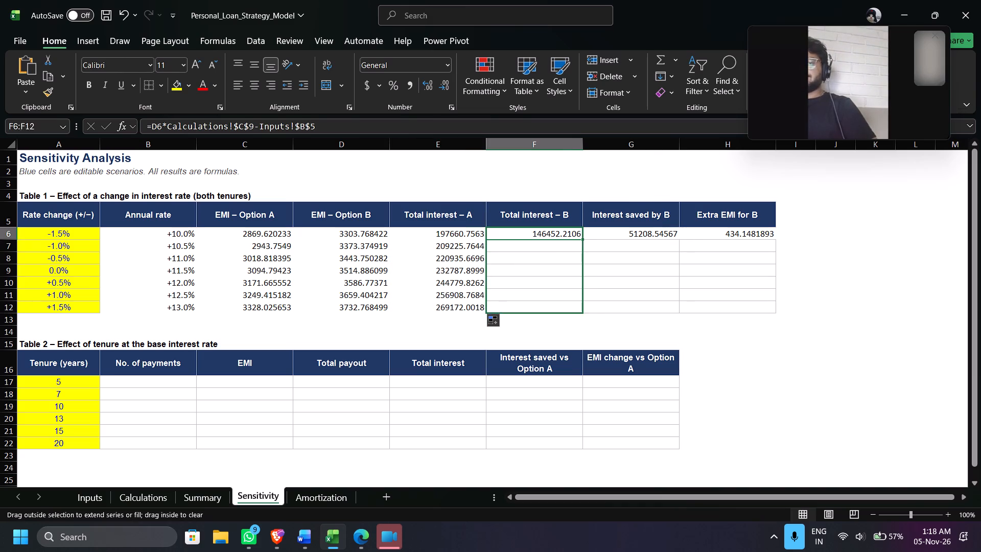
click(589, 313)
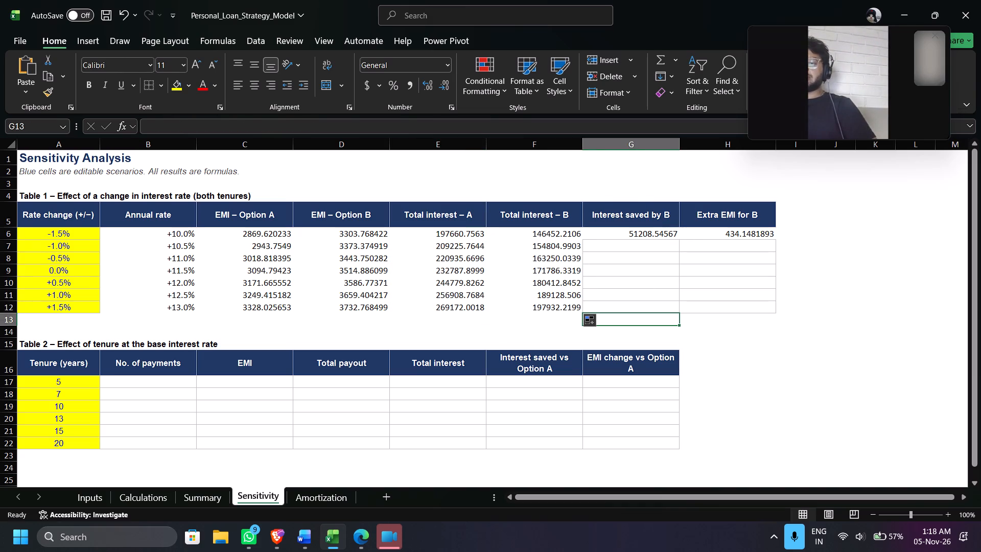
Fill the Table 1 formulas in G6 and H6 (Interest saved by B and Extra EMI for B) down to row 12.
click(676, 236)
click(680, 238)
click(677, 237)
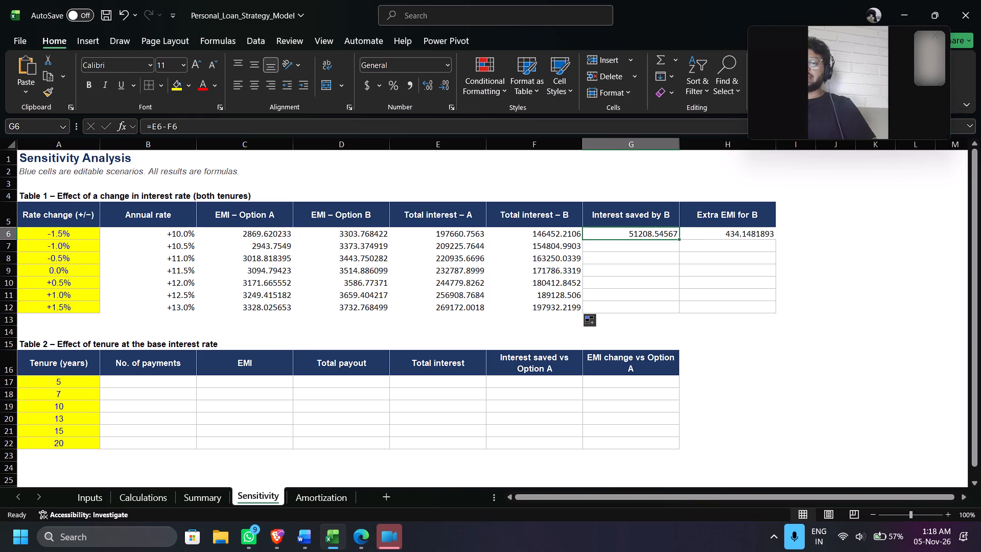
drag(677, 237, 678, 309)
scroll(678, 309, left, 1)
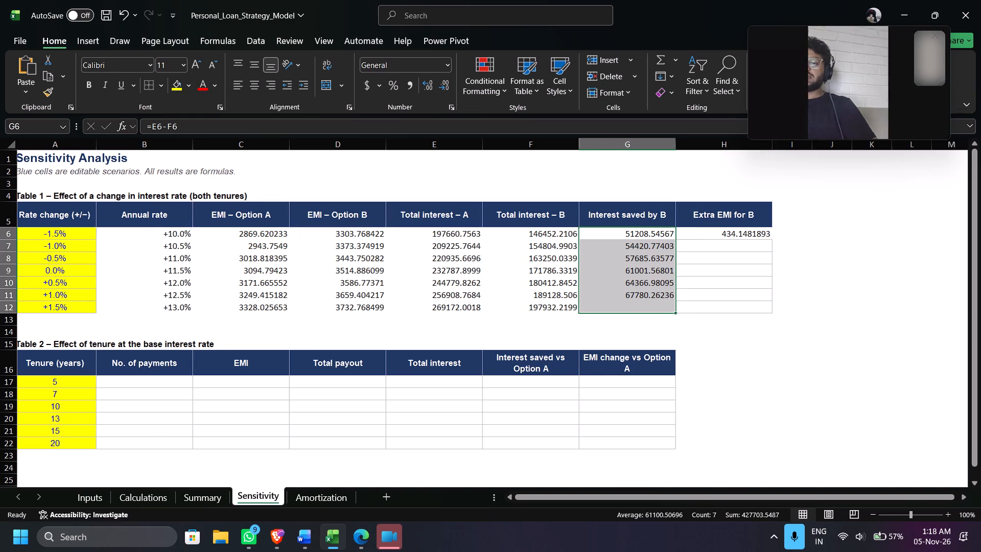
scroll(678, 309, left, 1)
click(641, 237)
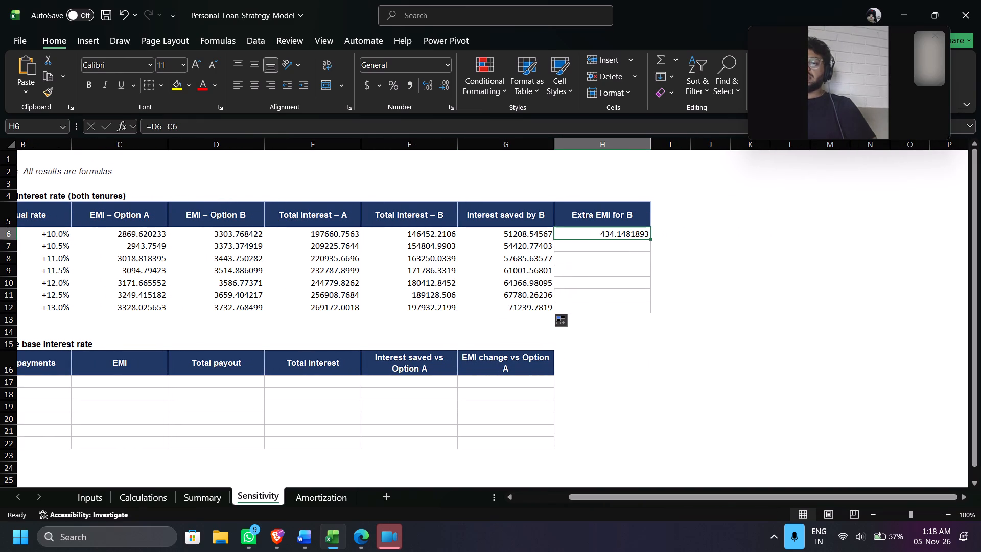
drag(649, 238, 650, 310)
Turn on gridlines for the Sensitivity sheet.
scroll(650, 310, right, 3)
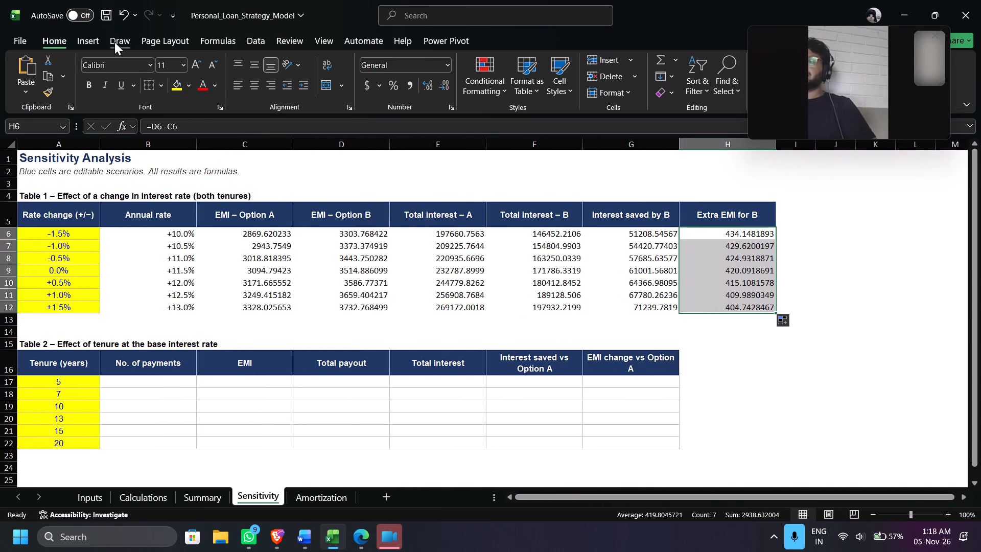
click(329, 47)
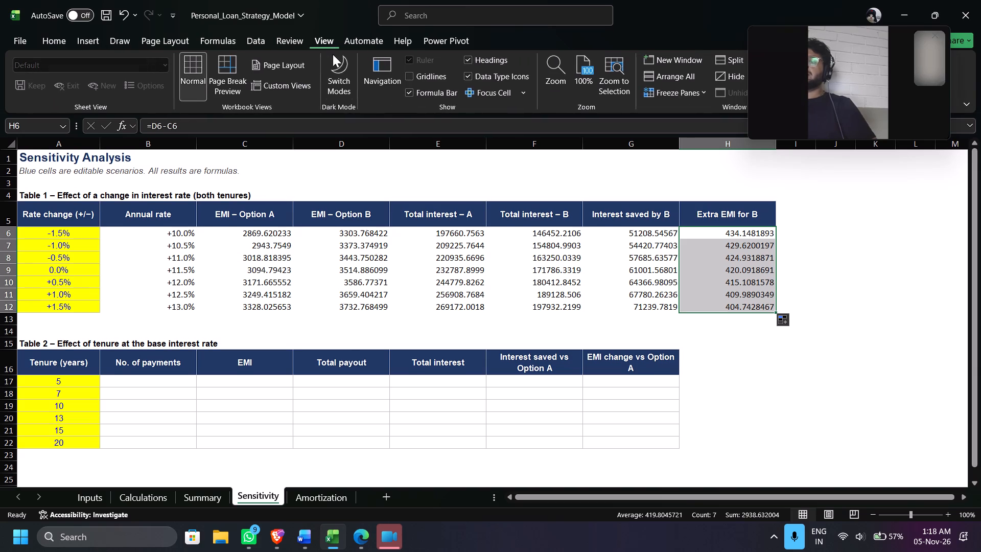
click(439, 80)
Select cell B17, No. of payments, in the first row of Table 2.
scroll(426, 269, right, 1)
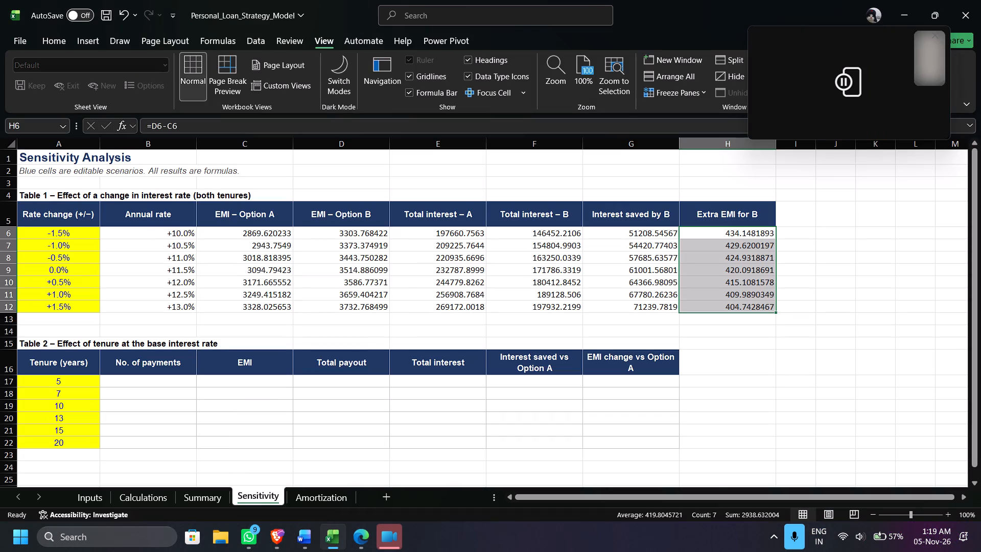